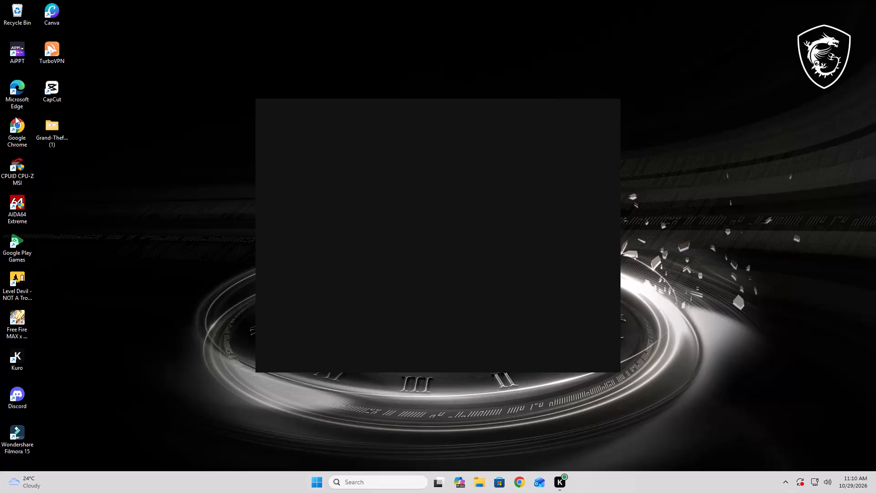
Open Google Chrome from the desktop.
{"action": "left_click", "coordinate": [16, 122]}
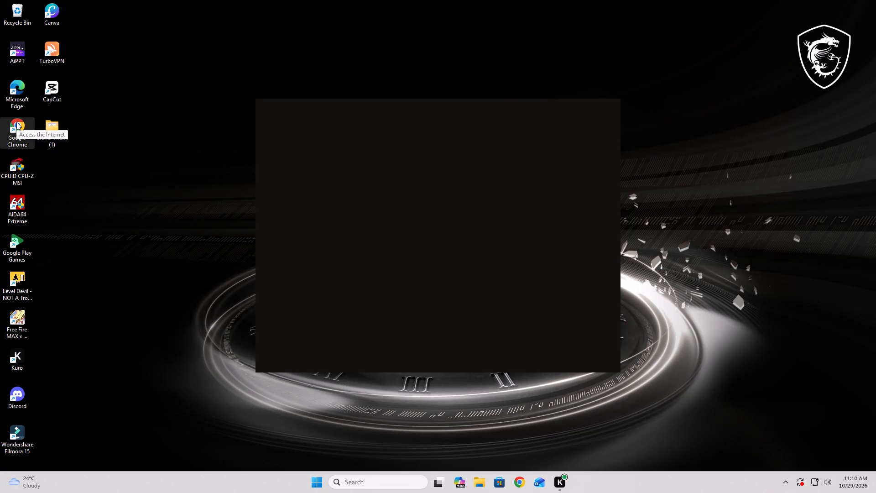
{"action": "left_click", "coordinate": [16, 122]}
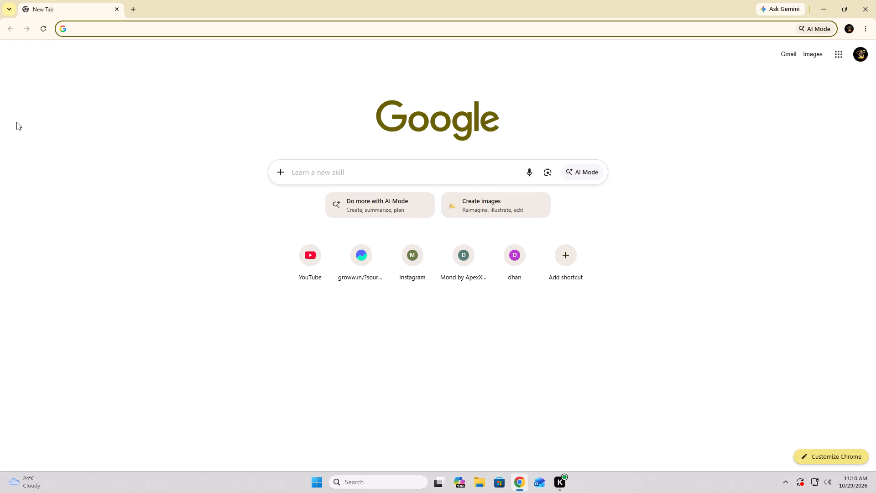
Search Google for tradingview and open the TradingView India site from the results.
{"action": "left_click", "coordinate": [369, 175]}
{"action": "left_click", "coordinate": [345, 196]}
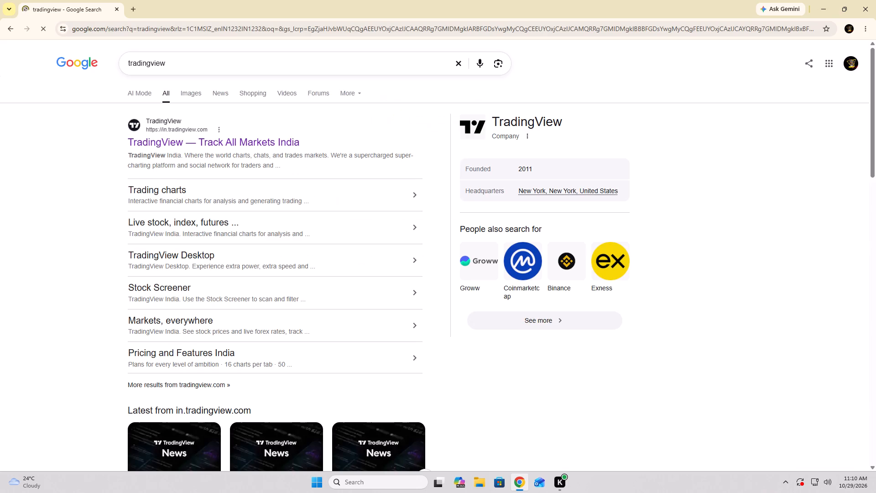
{"action": "left_click", "coordinate": [229, 146]}
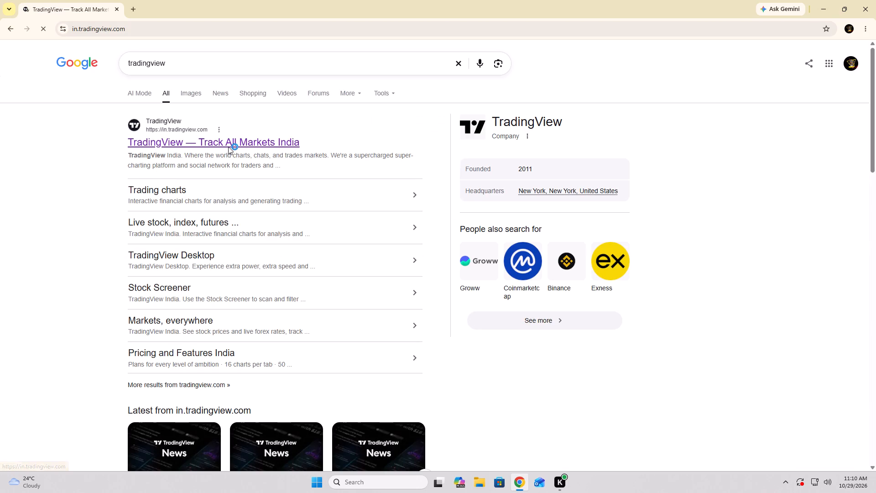
Find the XAUTUSD.P Tether Gold Token perpetual future from Delta Exchange India on TradingView and open its chart.
{"action": "left_click", "coordinate": [324, 51]}
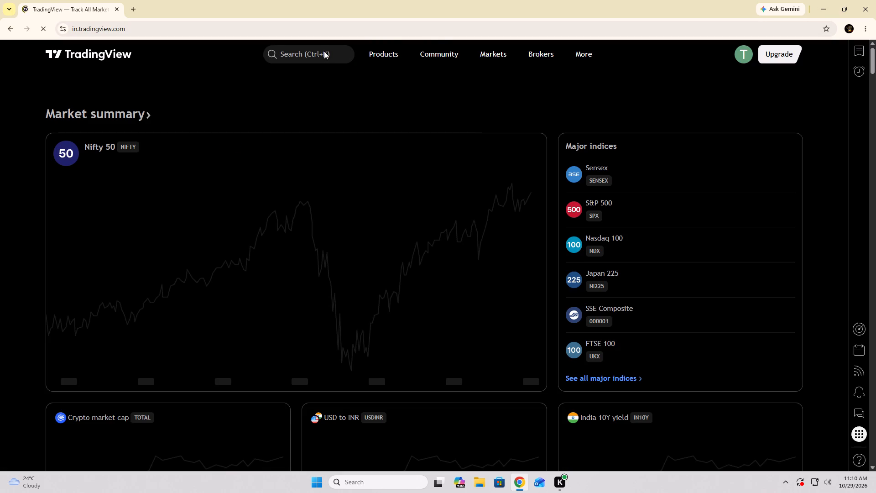
{"action": "left_click", "coordinate": [292, 134]}
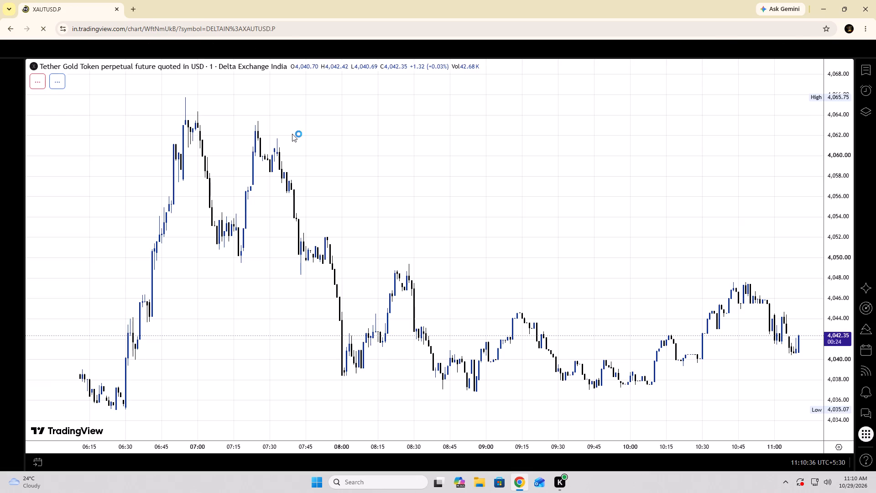
{"action": "left_click_drag", "start_coordinate": [437, 164], "coordinate": [314, 149]}
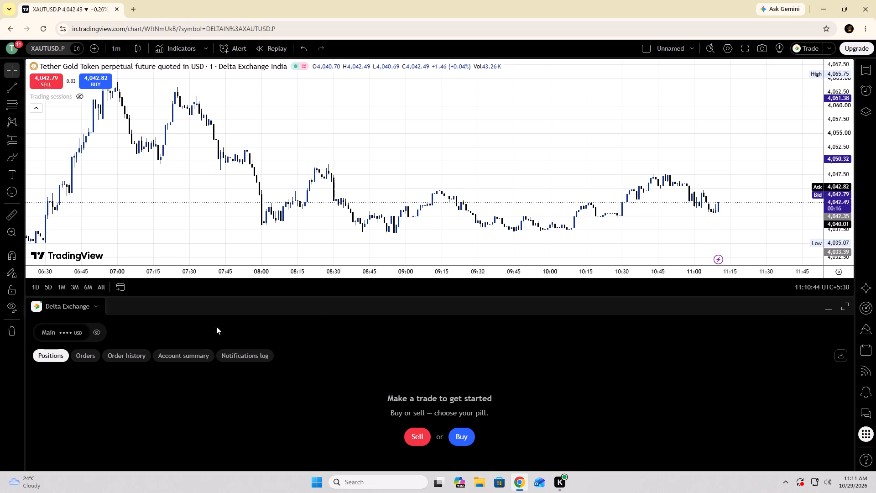
Reveal the available balance of the Delta Exchange trading account, and hide it again.
{"action": "left_click", "coordinate": [94, 334]}
{"action": "left_click", "coordinate": [94, 333]}
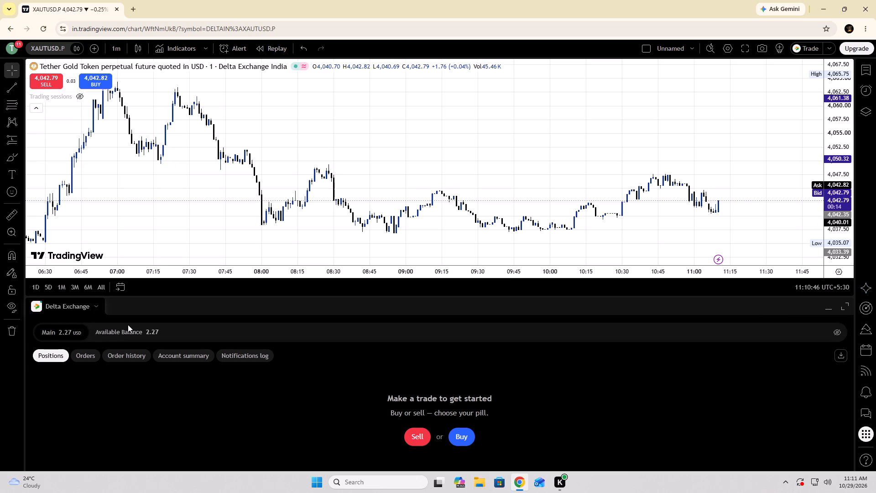
{"action": "left_click", "coordinate": [81, 330]}
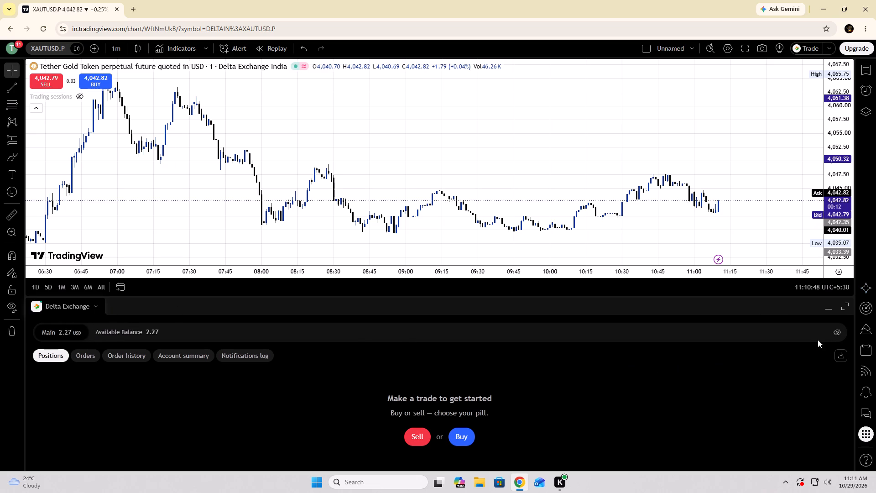
{"action": "left_click", "coordinate": [839, 330]}
Collapse the Delta Exchange account panel to give the price chart the full height.
{"action": "left_click", "coordinate": [829, 306]}
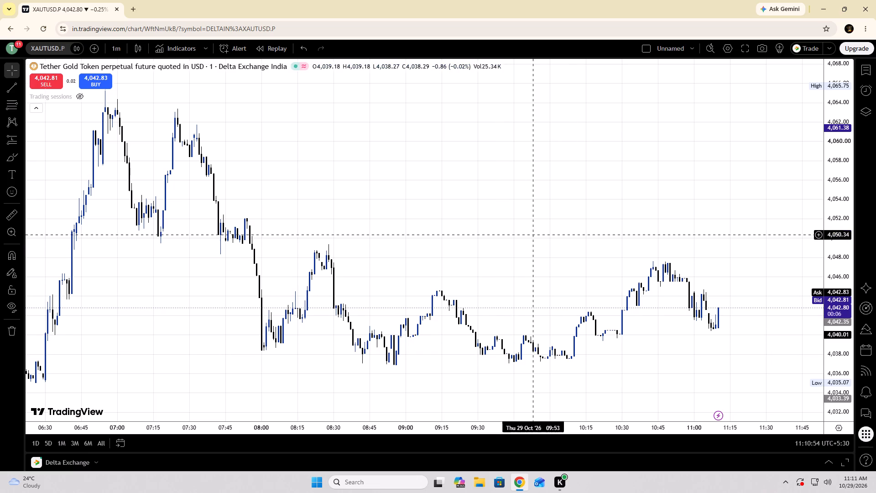
Open the set of text and notes drawing tools for the XAUTUSD.P chart.
{"action": "left_click_drag", "start_coordinate": [438, 435], "coordinate": [459, 430]}
{"action": "left_click_drag", "start_coordinate": [459, 430], "coordinate": [613, 435]}
{"action": "left_click_drag", "start_coordinate": [623, 391], "coordinate": [536, 298]}
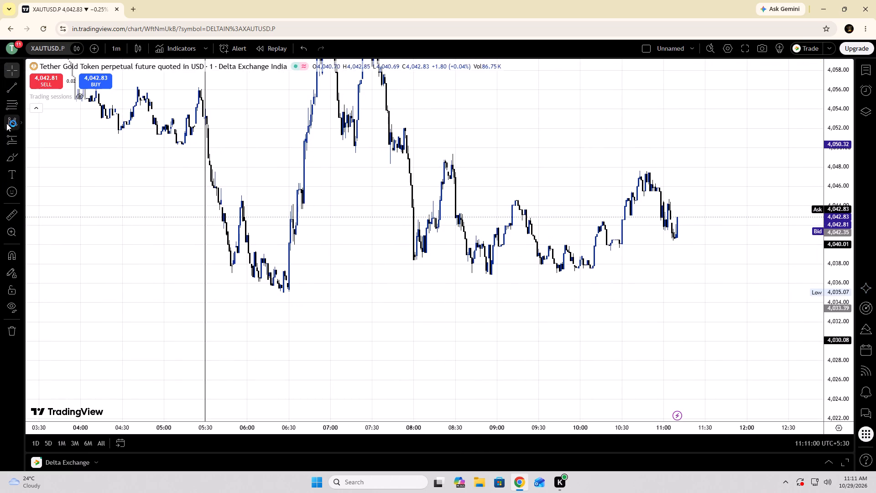
{"action": "left_click", "coordinate": [20, 170]}
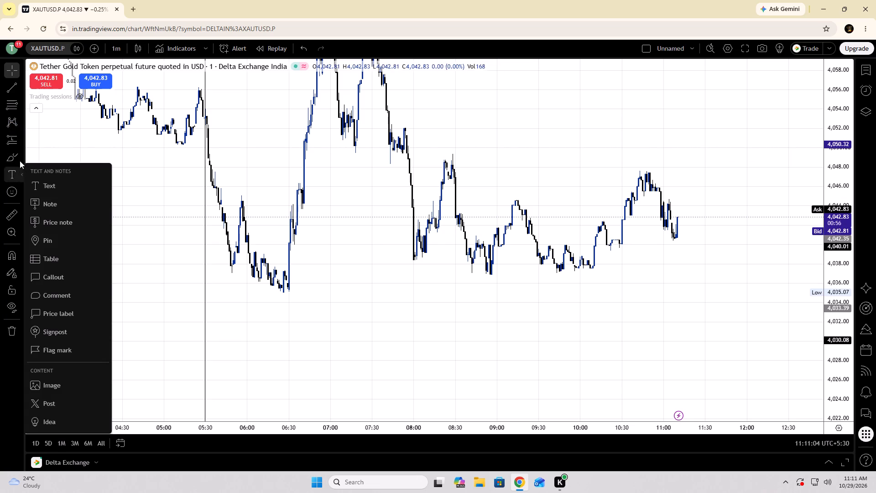
Draw a rectangle zone over the lows between about 4,036.8 and 4,038, from 07:21 to past the latest candles.
{"action": "left_click", "coordinate": [20, 158]}
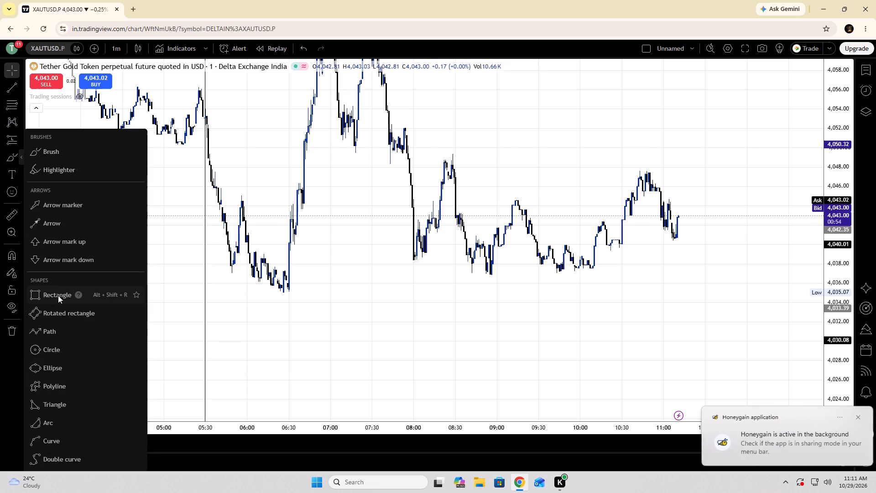
{"action": "left_click", "coordinate": [58, 295]}
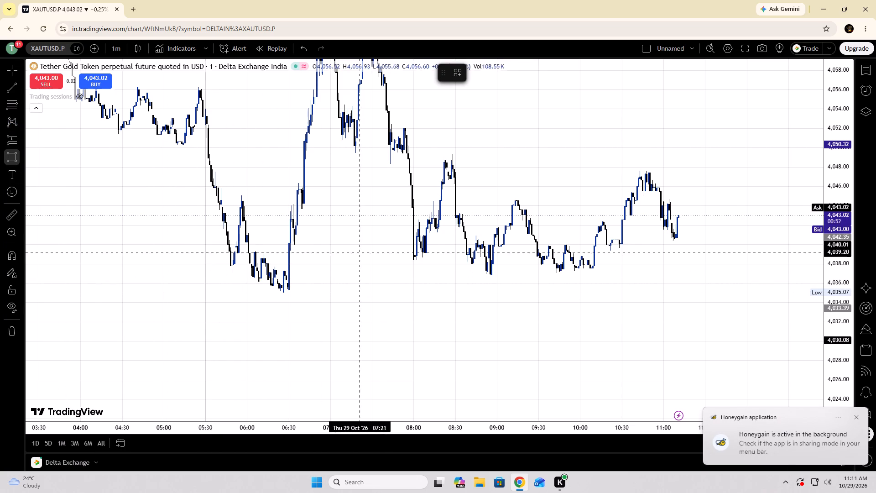
{"action": "left_click", "coordinate": [360, 275]}
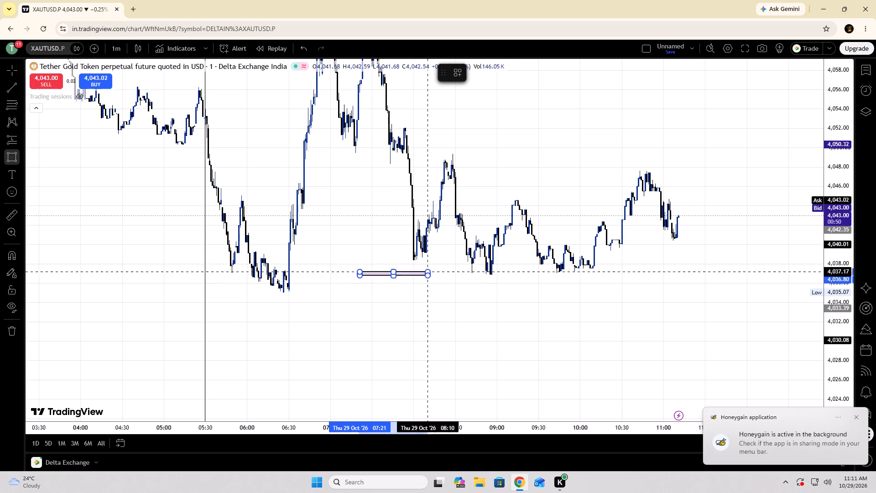
{"action": "left_click", "coordinate": [778, 263]}
{"action": "left_click", "coordinate": [768, 244]}
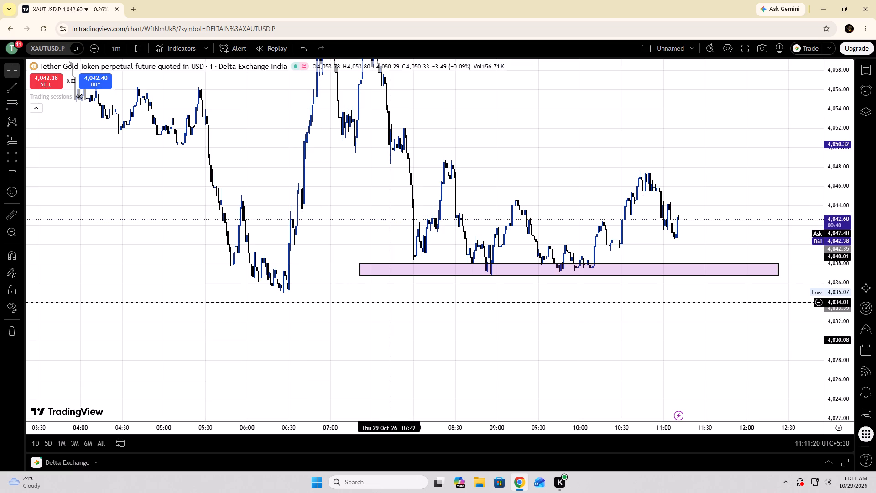
Draw a trend line starting from the swing high at 09:13, at about 4,044.5.
{"action": "left_click_drag", "start_coordinate": [556, 136], "coordinate": [534, 183]}
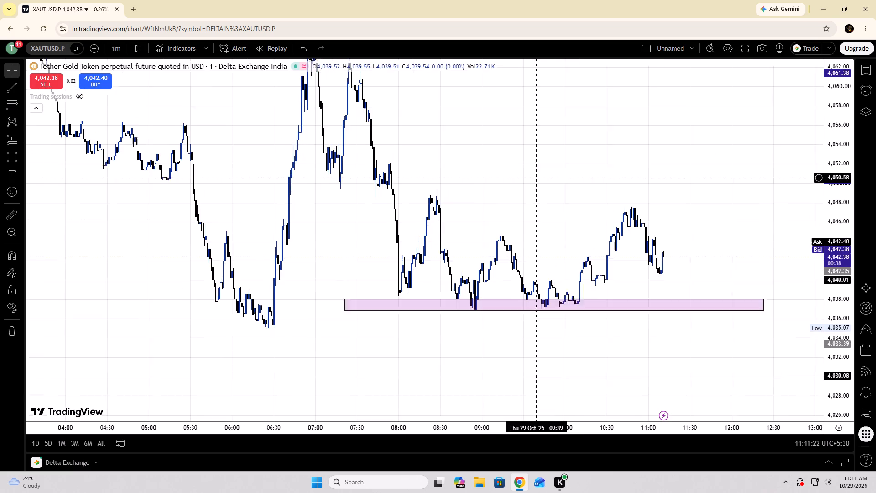
{"action": "left_click_drag", "start_coordinate": [534, 183], "coordinate": [532, 188]}
{"action": "left_click_drag", "start_coordinate": [459, 186], "coordinate": [444, 235]}
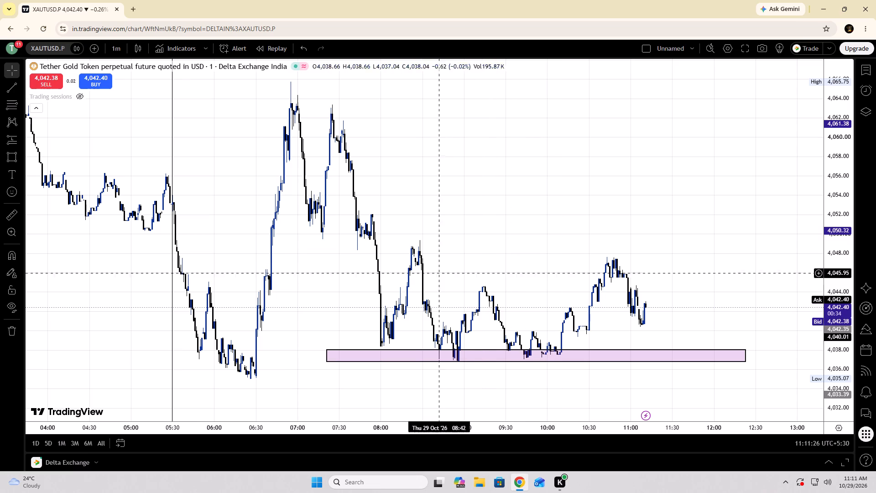
{"action": "left_click", "coordinate": [9, 88]}
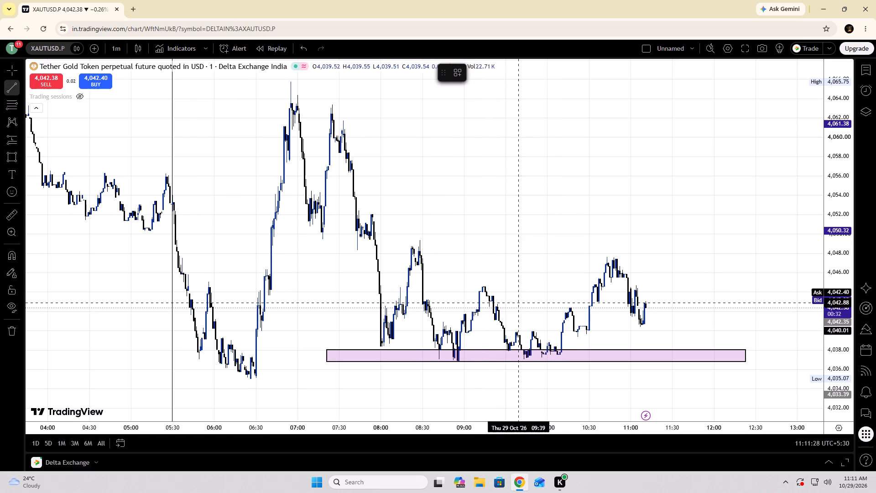
{"action": "left_click", "coordinate": [481, 287]}
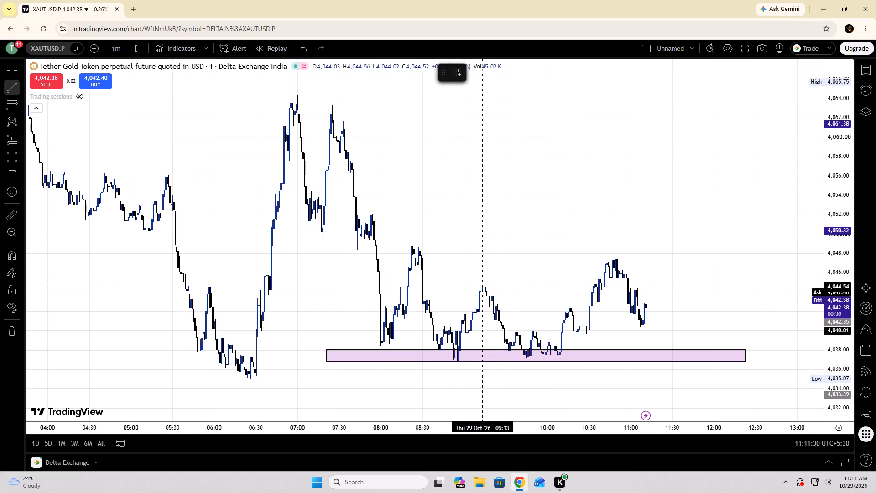
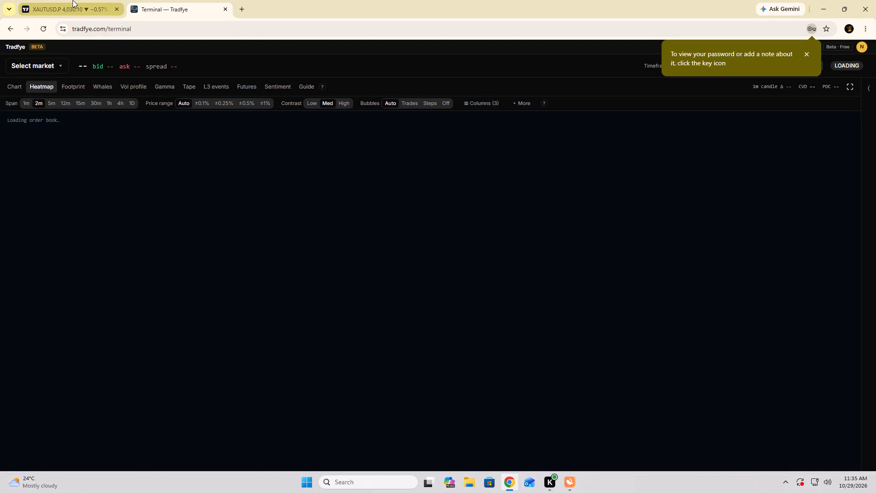
Search the USDT pairs for xau and switch the Tradfye terminal's market to XAUT/USDT.
{"action": "left_click", "coordinate": [806, 55]}
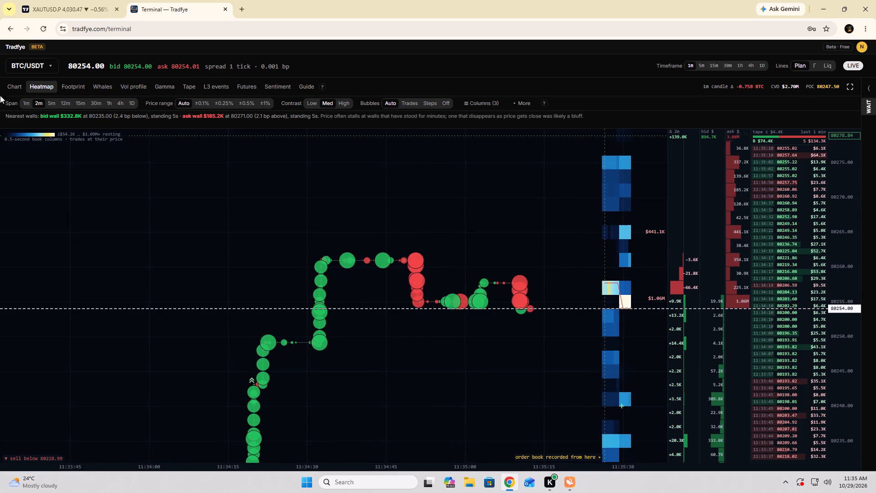
{"action": "left_click", "coordinate": [50, 62]}
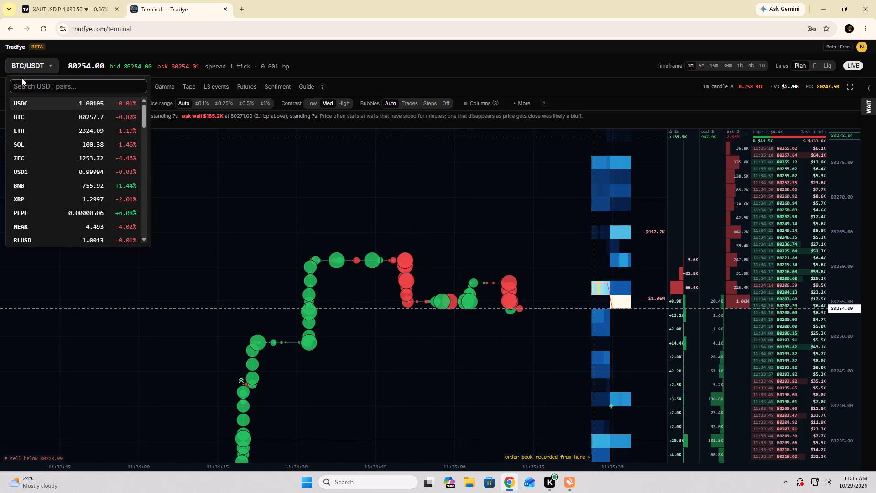
{"action": "scroll", "coordinate": [50, 141], "scroll_direction": "down", "scroll_amount": 1}
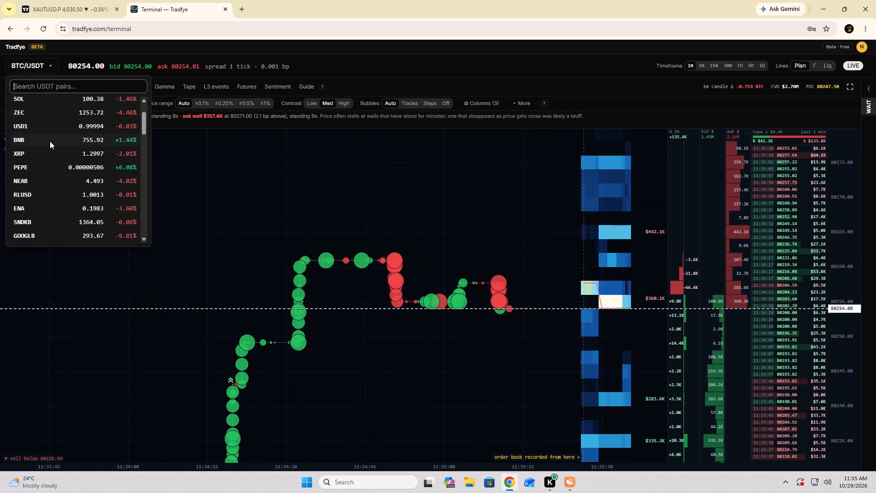
{"action": "scroll", "coordinate": [50, 141], "scroll_direction": "down", "scroll_amount": 2}
{"action": "scroll", "coordinate": [52, 113], "scroll_direction": "up", "scroll_amount": 2}
{"action": "scroll", "coordinate": [52, 111], "scroll_direction": "down", "scroll_amount": 1}
{"action": "scroll", "coordinate": [53, 99], "scroll_direction": "up", "scroll_amount": 1}
{"action": "scroll", "coordinate": [54, 97], "scroll_direction": "down", "scroll_amount": 1}
{"action": "scroll", "coordinate": [54, 96], "scroll_direction": "up", "scroll_amount": 1}
{"action": "scroll", "coordinate": [55, 95], "scroll_direction": "down", "scroll_amount": 1}
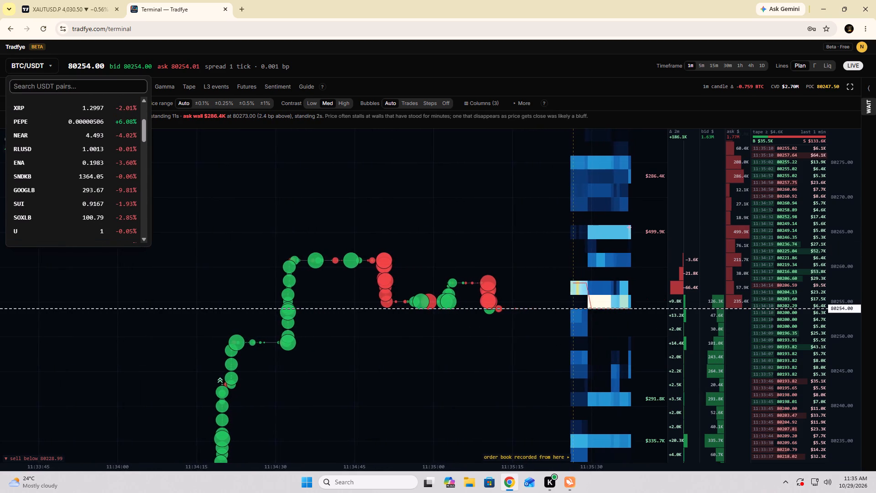
{"action": "scroll", "coordinate": [64, 126], "scroll_direction": "up", "scroll_amount": 1}
{"action": "scroll", "coordinate": [83, 78], "scroll_direction": "up", "scroll_amount": 1}
{"action": "scroll", "coordinate": [83, 78], "scroll_direction": "down", "scroll_amount": 1}
{"action": "scroll", "coordinate": [83, 78], "scroll_direction": "up", "scroll_amount": 1}
{"action": "left_click", "coordinate": [76, 88]}
{"action": "type", "text": "xau"}
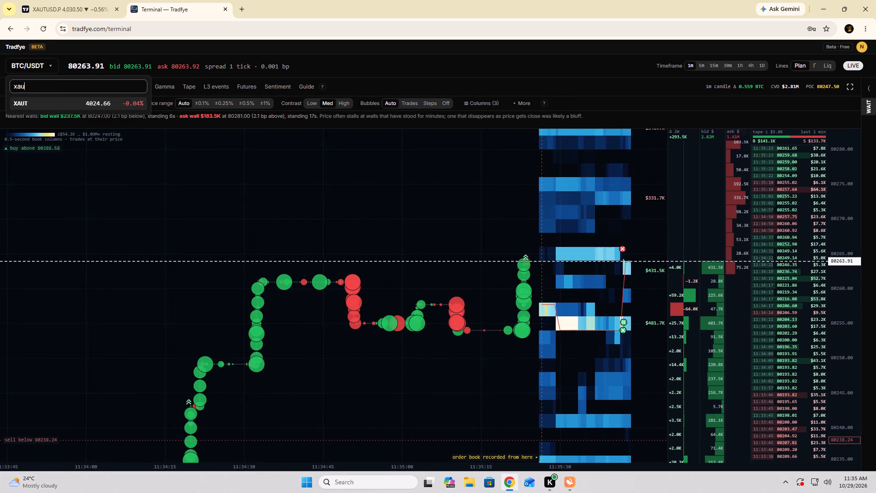
{"action": "left_click", "coordinate": [35, 102]}
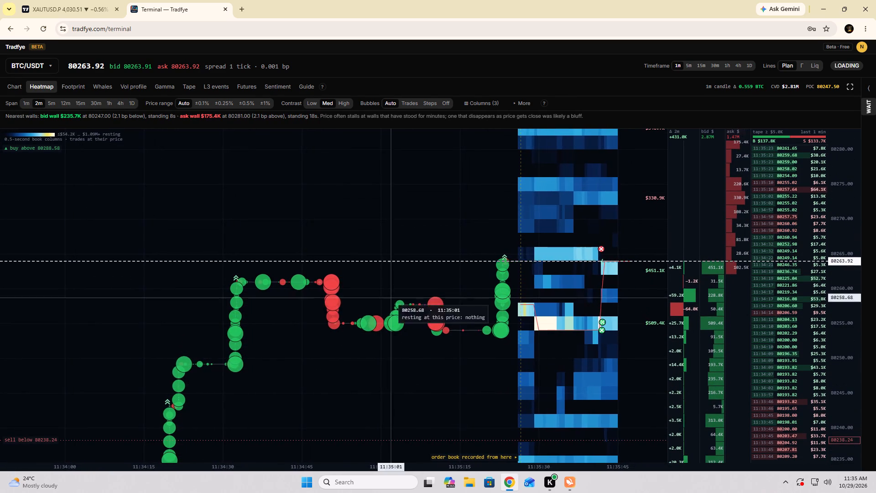
Examine the XAUT/USDT order-book heatmap at different zoom levels around the current price.
{"action": "scroll", "coordinate": [339, 201], "scroll_direction": "down", "scroll_amount": 1}
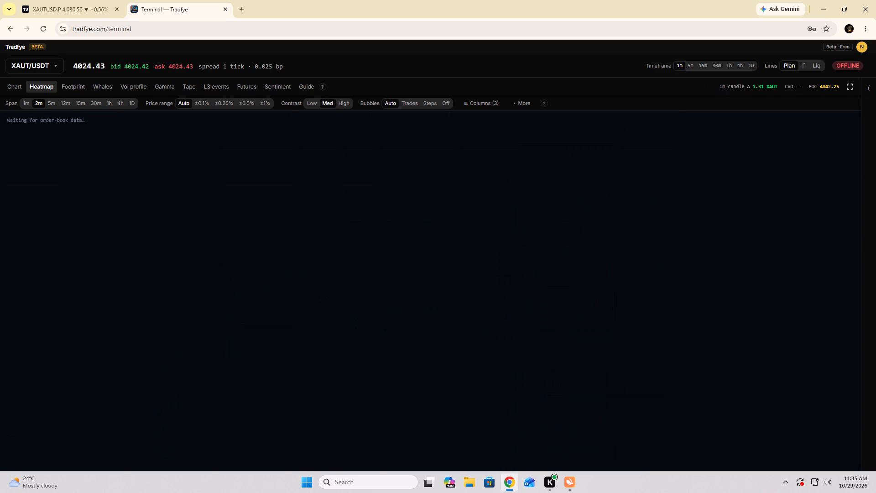
{"action": "scroll", "coordinate": [422, 203], "scroll_direction": "down", "scroll_amount": 4}
{"action": "scroll", "coordinate": [422, 203], "scroll_direction": "up", "scroll_amount": 1}
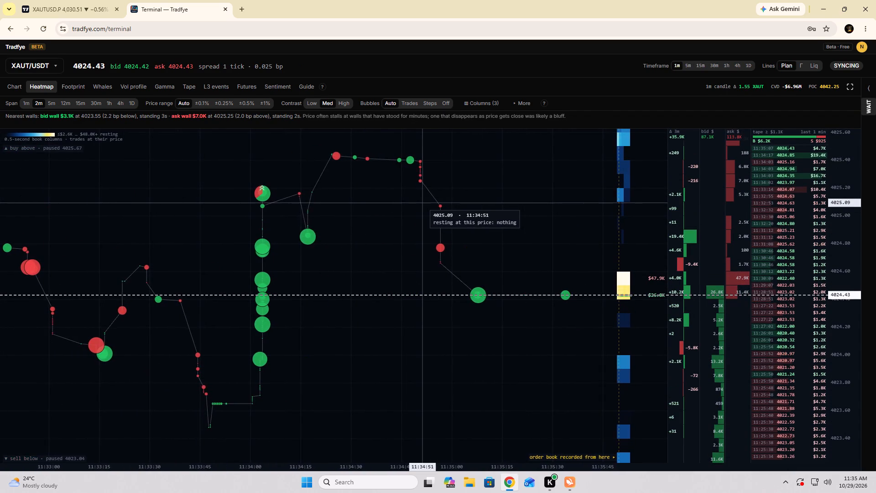
{"action": "scroll", "coordinate": [422, 203], "scroll_direction": "down", "scroll_amount": 1}
{"action": "scroll", "coordinate": [422, 203], "scroll_direction": "up", "scroll_amount": 2}
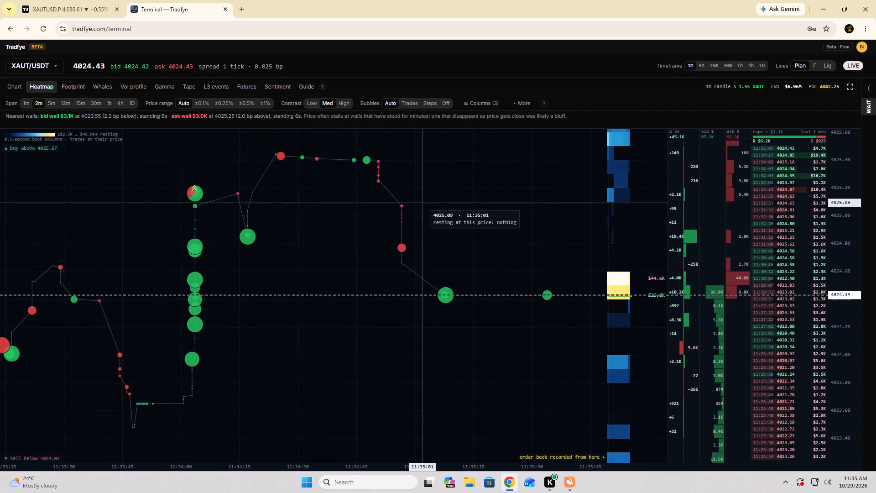
{"action": "scroll", "coordinate": [422, 203], "scroll_direction": "down", "scroll_amount": 4}
{"action": "scroll", "coordinate": [422, 203], "scroll_direction": "up", "scroll_amount": 5}
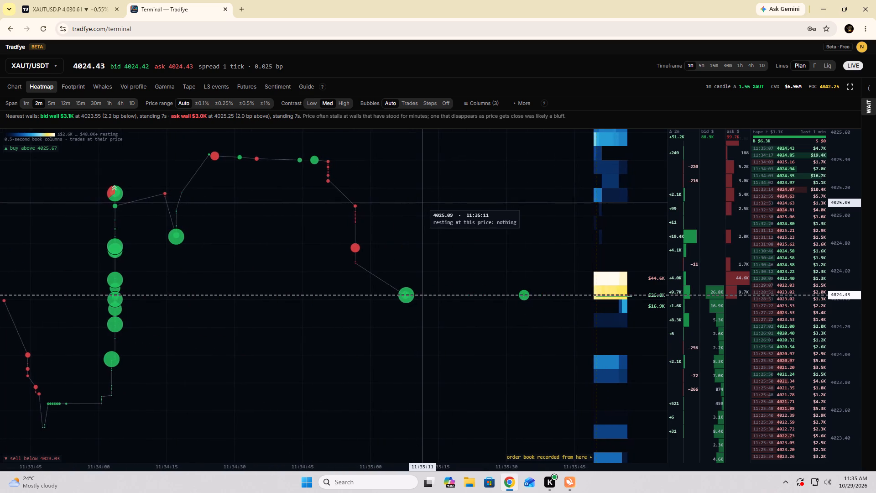
{"action": "scroll", "coordinate": [422, 203], "scroll_direction": "down", "scroll_amount": 1}
{"action": "scroll", "coordinate": [422, 203], "scroll_direction": "up", "scroll_amount": 2}
{"action": "scroll", "coordinate": [422, 203], "scroll_direction": "down", "scroll_amount": 1}
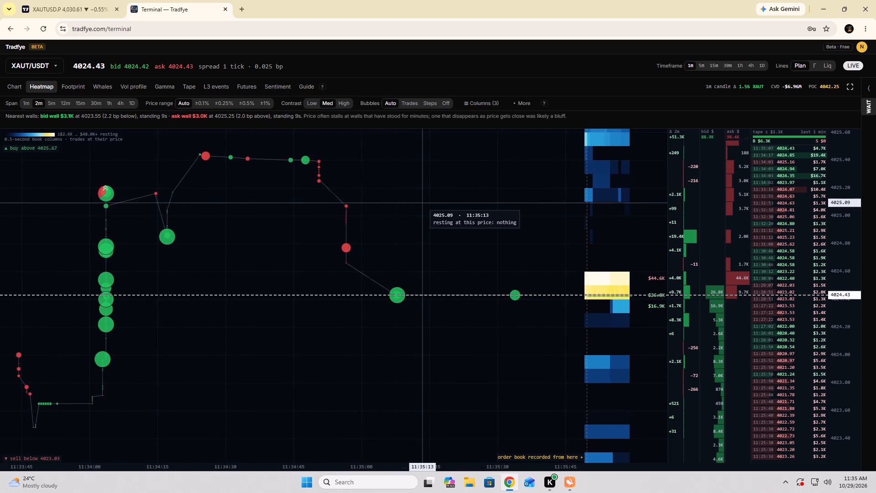
{"action": "scroll", "coordinate": [422, 203], "scroll_direction": "up", "scroll_amount": 1}
{"action": "scroll", "coordinate": [422, 203], "scroll_direction": "down", "scroll_amount": 1}
{"action": "scroll", "coordinate": [422, 203], "scroll_direction": "up", "scroll_amount": 3}
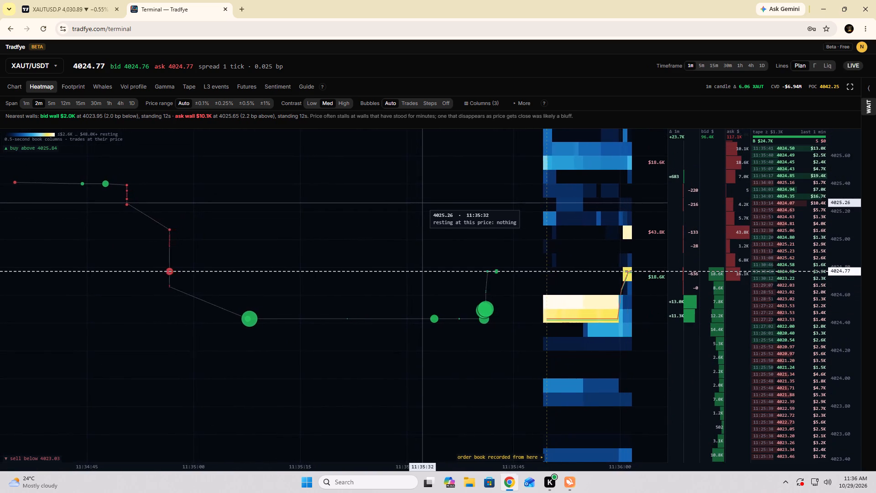
{"action": "scroll", "coordinate": [422, 203], "scroll_direction": "up", "scroll_amount": 1}
{"action": "scroll", "coordinate": [422, 203], "scroll_direction": "down", "scroll_amount": 1}
{"action": "scroll", "coordinate": [422, 203], "scroll_direction": "up", "scroll_amount": 4}
{"action": "scroll", "coordinate": [422, 203], "scroll_direction": "down", "scroll_amount": 1}
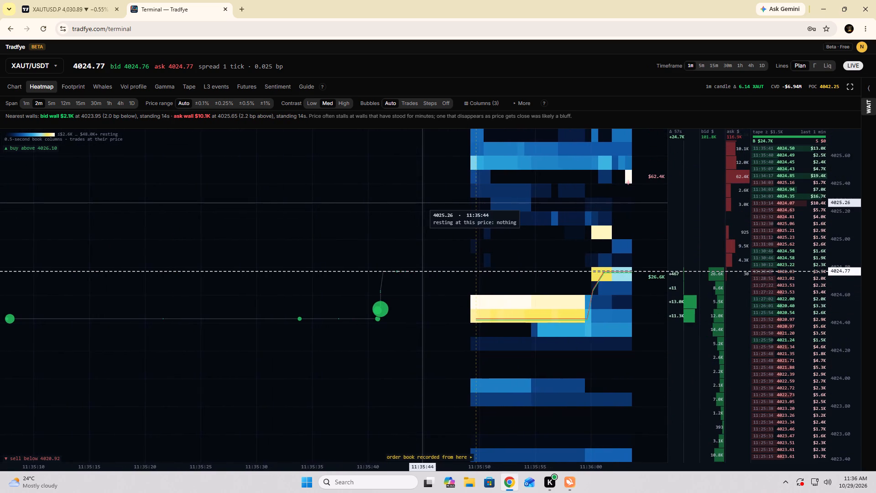
{"action": "scroll", "coordinate": [422, 203], "scroll_direction": "up", "scroll_amount": 1}
{"action": "scroll", "coordinate": [422, 203], "scroll_direction": "down", "scroll_amount": 2}
{"action": "scroll", "coordinate": [422, 203], "scroll_direction": "up", "scroll_amount": 2}
{"action": "scroll", "coordinate": [422, 203], "scroll_direction": "down", "scroll_amount": 1}
{"action": "scroll", "coordinate": [422, 203], "scroll_direction": "up", "scroll_amount": 1}
{"action": "scroll", "coordinate": [422, 203], "scroll_direction": "down", "scroll_amount": 1}
{"action": "scroll", "coordinate": [422, 203], "scroll_direction": "up", "scroll_amount": 1}
{"action": "scroll", "coordinate": [422, 203], "scroll_direction": "down", "scroll_amount": 1}
{"action": "scroll", "coordinate": [422, 203], "scroll_direction": "up", "scroll_amount": 2}
{"action": "scroll", "coordinate": [422, 203], "scroll_direction": "down", "scroll_amount": 1}
{"action": "scroll", "coordinate": [422, 203], "scroll_direction": "up", "scroll_amount": 1}
{"action": "scroll", "coordinate": [422, 203], "scroll_direction": "down", "scroll_amount": 1}
{"action": "scroll", "coordinate": [422, 203], "scroll_direction": "up", "scroll_amount": 3}
{"action": "scroll", "coordinate": [422, 203], "scroll_direction": "down", "scroll_amount": 1}
{"action": "scroll", "coordinate": [422, 203], "scroll_direction": "up", "scroll_amount": 1}
{"action": "scroll", "coordinate": [422, 203], "scroll_direction": "down", "scroll_amount": 3}
{"action": "scroll", "coordinate": [422, 203], "scroll_direction": "up", "scroll_amount": 1}
{"action": "scroll", "coordinate": [422, 203], "scroll_direction": "down", "scroll_amount": 1}
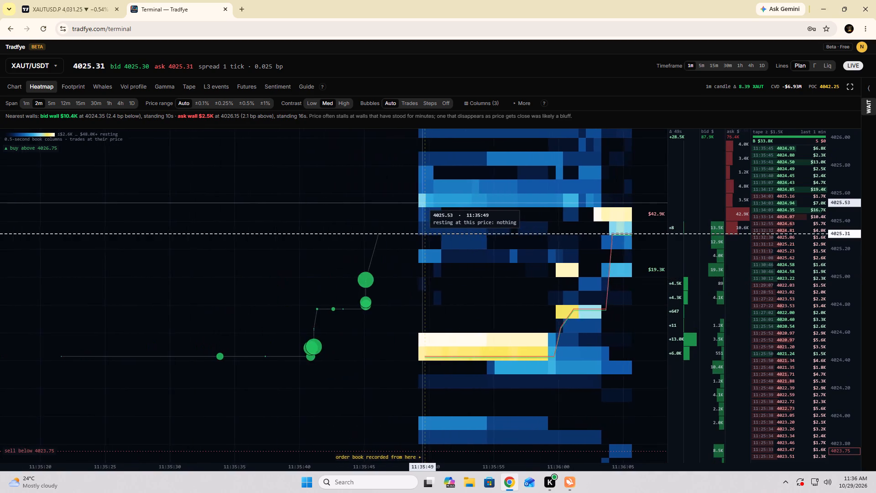
{"action": "scroll", "coordinate": [422, 203], "scroll_direction": "down", "scroll_amount": 4}
{"action": "scroll", "coordinate": [422, 203], "scroll_direction": "up", "scroll_amount": 3}
{"action": "scroll", "coordinate": [422, 203], "scroll_direction": "down", "scroll_amount": 1}
{"action": "scroll", "coordinate": [422, 203], "scroll_direction": "up", "scroll_amount": 2}
{"action": "scroll", "coordinate": [422, 203], "scroll_direction": "down", "scroll_amount": 2}
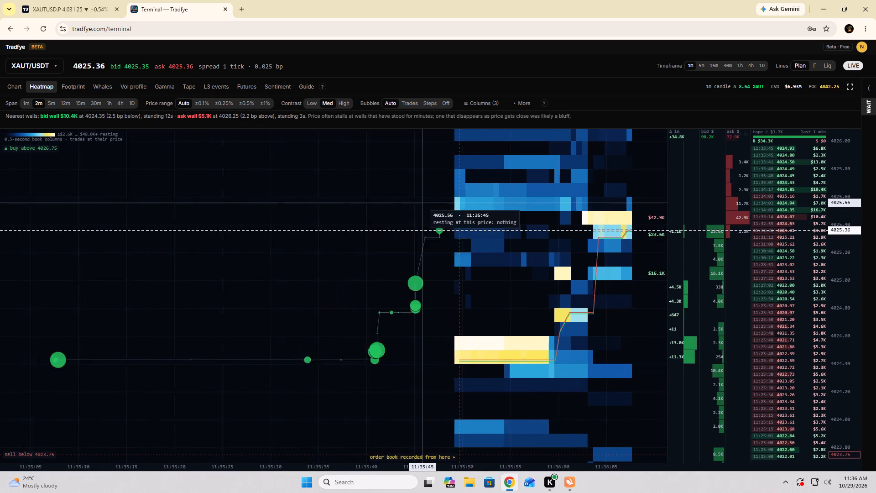
{"action": "scroll", "coordinate": [422, 203], "scroll_direction": "down", "scroll_amount": 2}
{"action": "scroll", "coordinate": [422, 203], "scroll_direction": "up", "scroll_amount": 2}
{"action": "scroll", "coordinate": [422, 203], "scroll_direction": "down", "scroll_amount": 1}
{"action": "scroll", "coordinate": [422, 203], "scroll_direction": "up", "scroll_amount": 1}
{"action": "scroll", "coordinate": [422, 203], "scroll_direction": "down", "scroll_amount": 2}
{"action": "scroll", "coordinate": [422, 203], "scroll_direction": "up", "scroll_amount": 1}
{"action": "scroll", "coordinate": [422, 203], "scroll_direction": "down", "scroll_amount": 1}
{"action": "scroll", "coordinate": [422, 203], "scroll_direction": "up", "scroll_amount": 5}
{"action": "scroll", "coordinate": [422, 203], "scroll_direction": "down", "scroll_amount": 5}
{"action": "scroll", "coordinate": [422, 203], "scroll_direction": "up", "scroll_amount": 1}
{"action": "scroll", "coordinate": [422, 203], "scroll_direction": "down", "scroll_amount": 2}
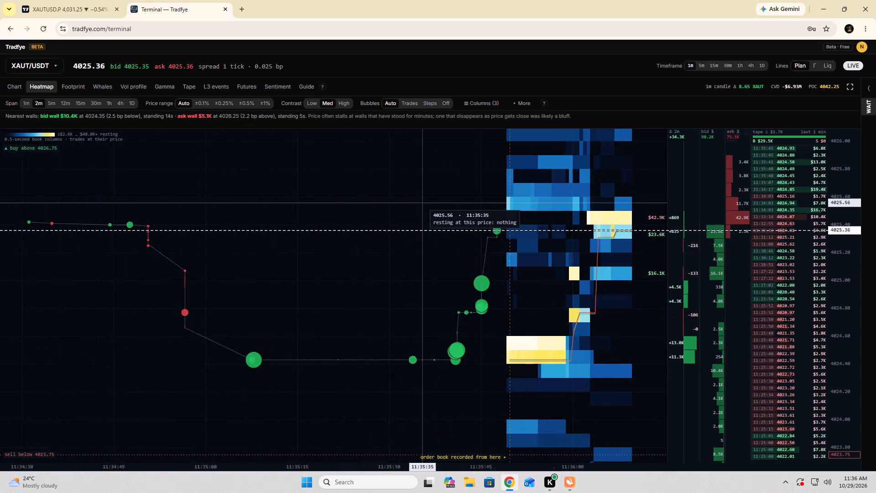
{"action": "scroll", "coordinate": [422, 203], "scroll_direction": "up", "scroll_amount": 5}
{"action": "scroll", "coordinate": [422, 203], "scroll_direction": "down", "scroll_amount": 4}
{"action": "scroll", "coordinate": [422, 203], "scroll_direction": "up", "scroll_amount": 1}
{"action": "scroll", "coordinate": [422, 203], "scroll_direction": "down", "scroll_amount": 1}
{"action": "scroll", "coordinate": [422, 203], "scroll_direction": "up", "scroll_amount": 1}
{"action": "scroll", "coordinate": [422, 203], "scroll_direction": "down", "scroll_amount": 4}
{"action": "scroll", "coordinate": [422, 203], "scroll_direction": "up", "scroll_amount": 2}
{"action": "scroll", "coordinate": [422, 203], "scroll_direction": "down", "scroll_amount": 1}
{"action": "scroll", "coordinate": [422, 203], "scroll_direction": "up", "scroll_amount": 1}
{"action": "scroll", "coordinate": [422, 203], "scroll_direction": "down", "scroll_amount": 1}
{"action": "scroll", "coordinate": [422, 203], "scroll_direction": "up", "scroll_amount": 1}
{"action": "scroll", "coordinate": [422, 203], "scroll_direction": "down", "scroll_amount": 1}
{"action": "scroll", "coordinate": [422, 203], "scroll_direction": "up", "scroll_amount": 4}
{"action": "scroll", "coordinate": [422, 203], "scroll_direction": "down", "scroll_amount": 1}
{"action": "scroll", "coordinate": [422, 203], "scroll_direction": "up", "scroll_amount": 2}
{"action": "scroll", "coordinate": [422, 203], "scroll_direction": "down", "scroll_amount": 1}
{"action": "scroll", "coordinate": [422, 203], "scroll_direction": "up", "scroll_amount": 1}
{"action": "scroll", "coordinate": [422, 203], "scroll_direction": "down", "scroll_amount": 3}
{"action": "scroll", "coordinate": [422, 203], "scroll_direction": "up", "scroll_amount": 1}
{"action": "scroll", "coordinate": [422, 203], "scroll_direction": "down", "scroll_amount": 1}
{"action": "scroll", "coordinate": [422, 203], "scroll_direction": "up", "scroll_amount": 2}
{"action": "scroll", "coordinate": [422, 203], "scroll_direction": "down", "scroll_amount": 2}
{"action": "scroll", "coordinate": [422, 203], "scroll_direction": "up", "scroll_amount": 1}
{"action": "scroll", "coordinate": [422, 203], "scroll_direction": "down", "scroll_amount": 1}
{"action": "scroll", "coordinate": [422, 203], "scroll_direction": "up", "scroll_amount": 5}
{"action": "scroll", "coordinate": [422, 203], "scroll_direction": "down", "scroll_amount": 2}
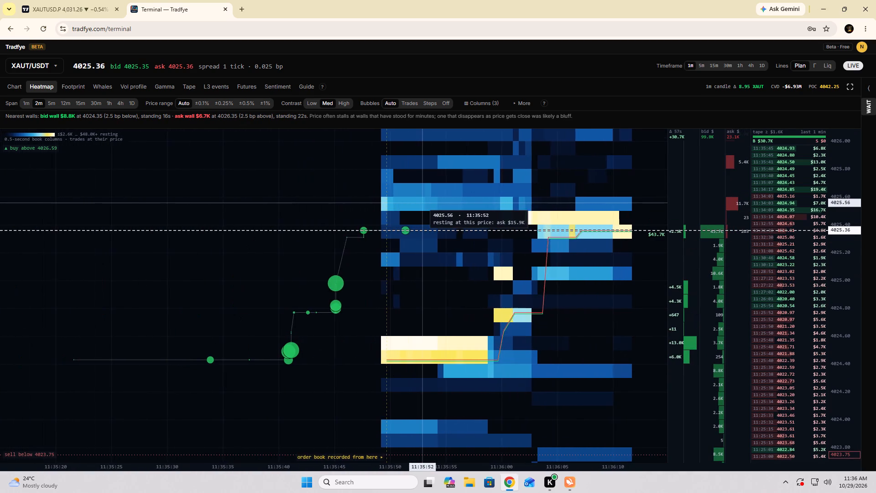
{"action": "scroll", "coordinate": [422, 203], "scroll_direction": "down", "scroll_amount": 1}
{"action": "scroll", "coordinate": [422, 203], "scroll_direction": "up", "scroll_amount": 1}
{"action": "scroll", "coordinate": [422, 203], "scroll_direction": "down", "scroll_amount": 1}
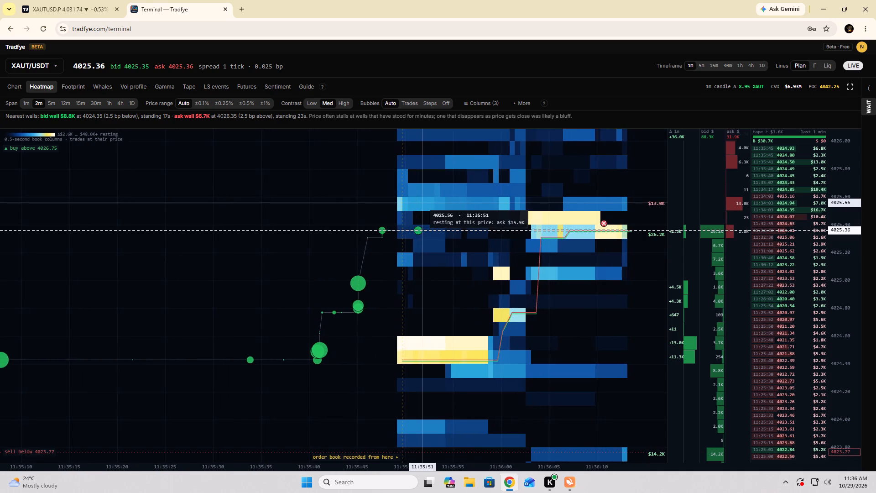
{"action": "scroll", "coordinate": [422, 203], "scroll_direction": "down", "scroll_amount": 1}
{"action": "scroll", "coordinate": [422, 203], "scroll_direction": "up", "scroll_amount": 1}
{"action": "scroll", "coordinate": [422, 203], "scroll_direction": "down", "scroll_amount": 1}
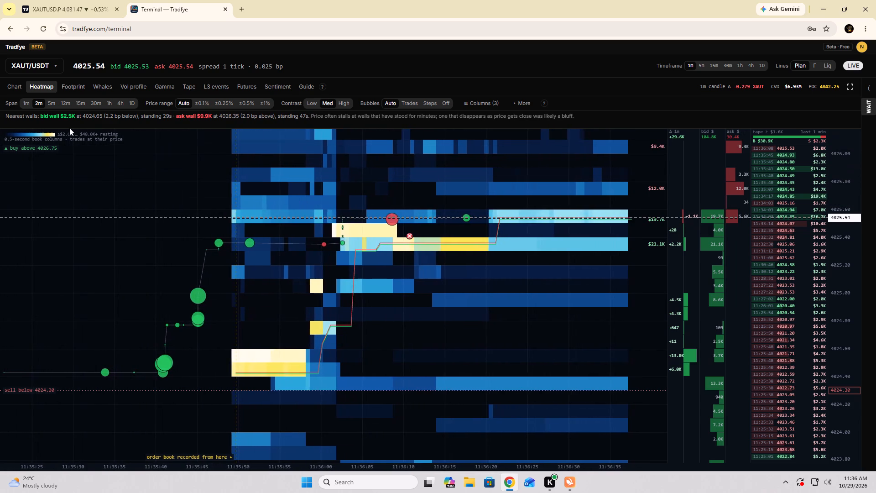
Compare the XAUT/USDT heatmap over the 1m and 15m spans.
{"action": "left_click", "coordinate": [29, 104]}
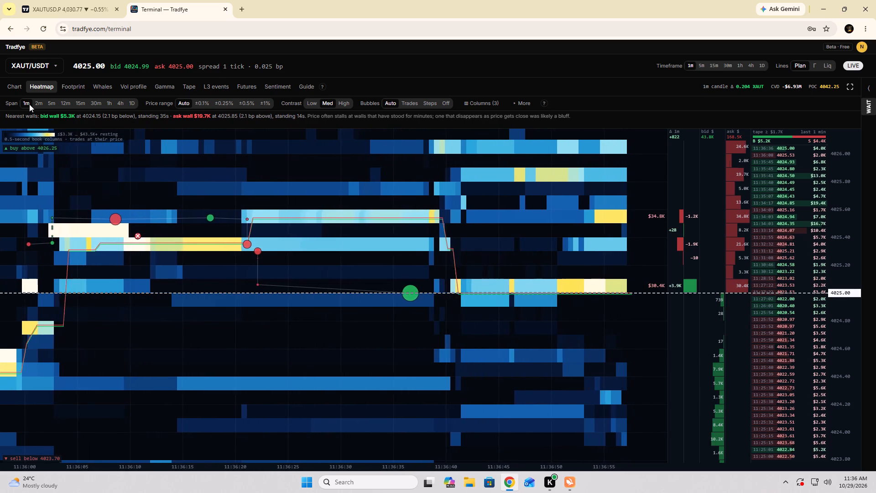
{"action": "left_click", "coordinate": [84, 102]}
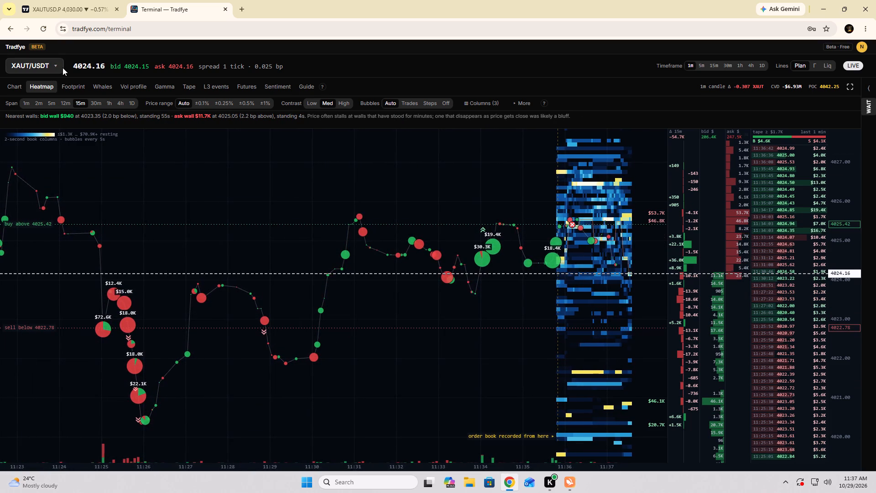
Examine the XAUT/USDT footprint candles and the volume profile, ending back on the footprint view.
{"action": "left_click", "coordinate": [65, 87]}
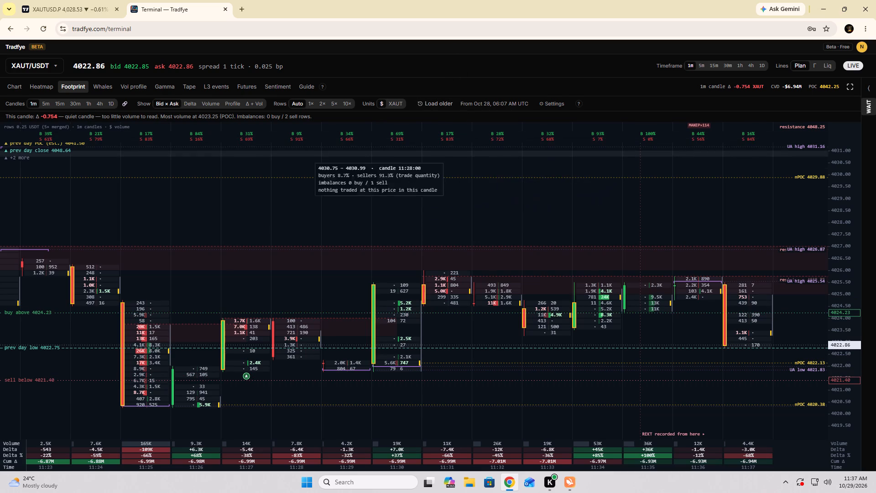
{"action": "left_click", "coordinate": [135, 88]}
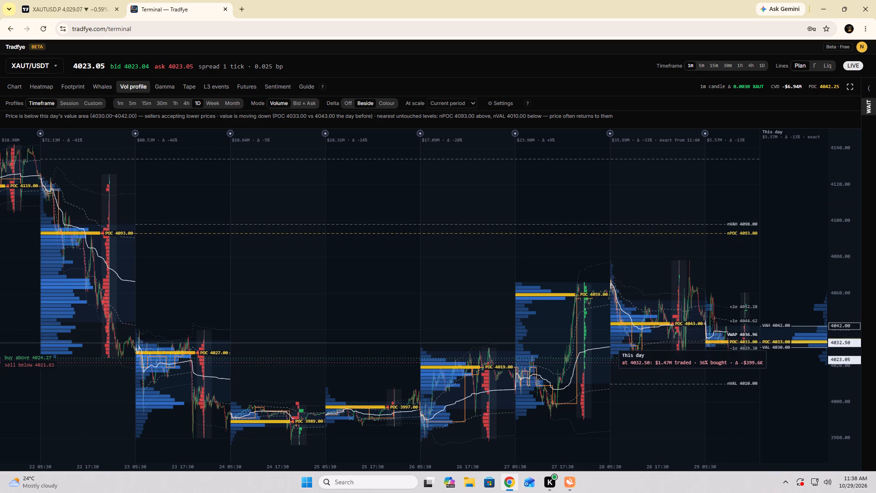
{"action": "left_click", "coordinate": [70, 87]}
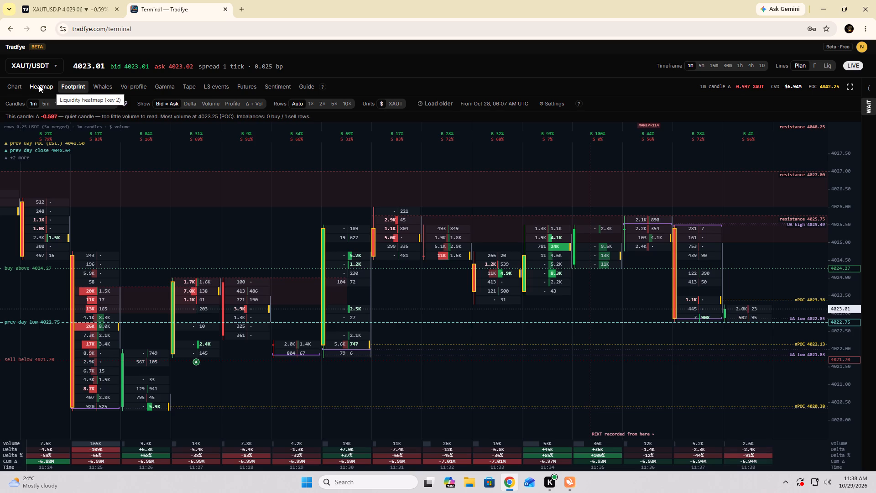
Return to the XAUT/USDT heatmap and view it with a 1m span.
{"action": "left_click", "coordinate": [39, 85]}
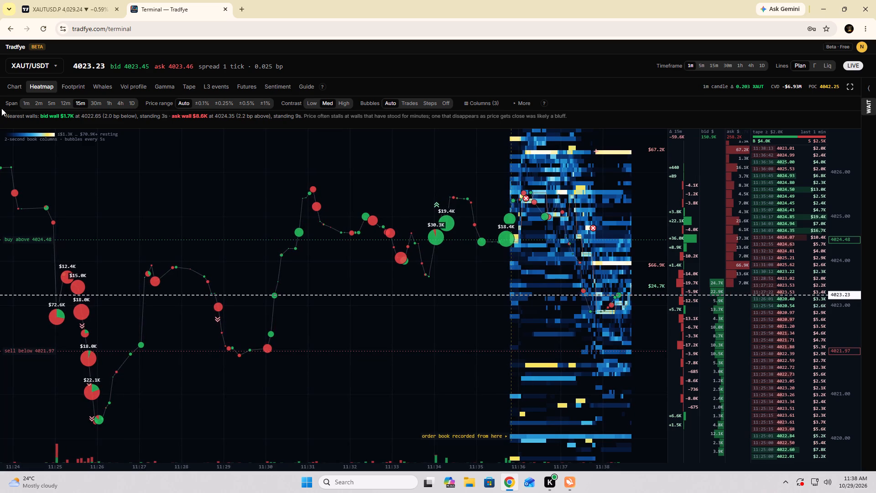
{"action": "left_click", "coordinate": [28, 101]}
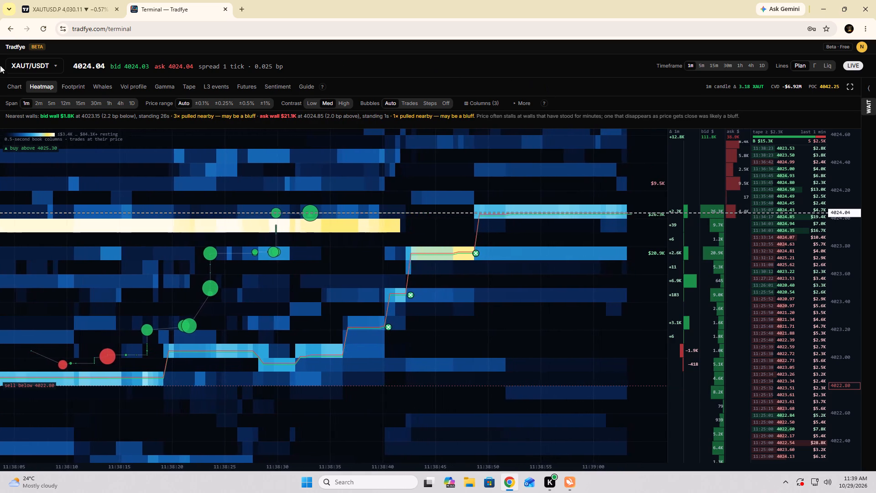
Switch to the XAUTUSD.P chart, discard the unplaced 32-contract limit buy order and dismiss the advertisement.
{"action": "left_click", "coordinate": [46, 5]}
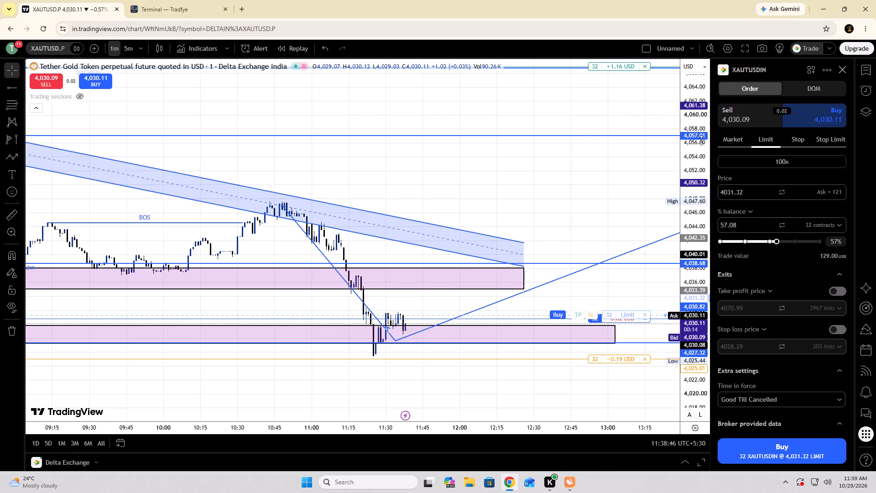
{"action": "left_click", "coordinate": [646, 316]}
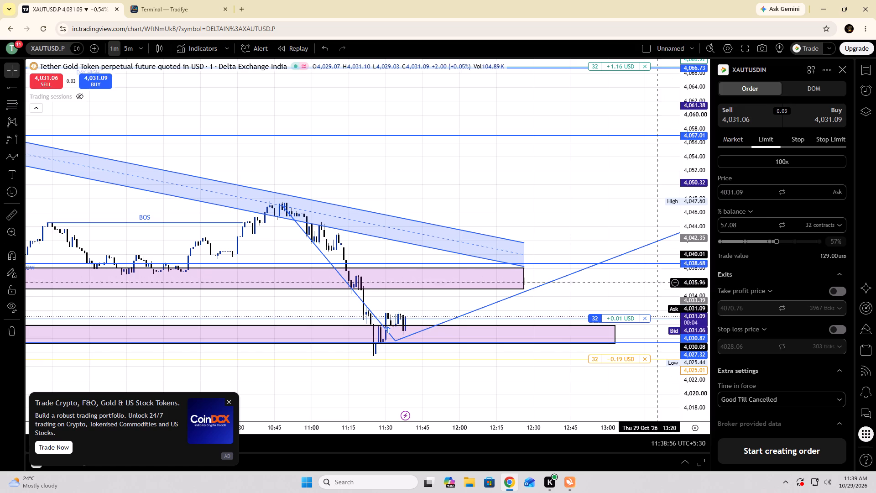
{"action": "left_click", "coordinate": [227, 401]}
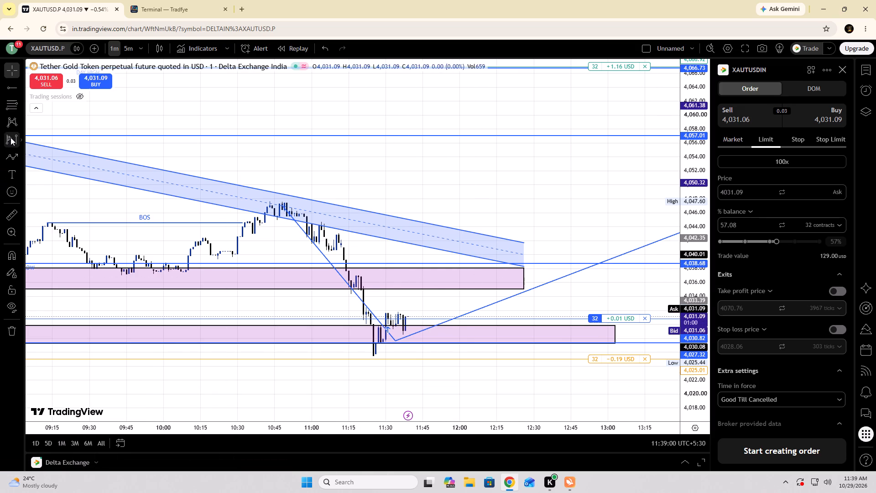
Draw a Long position with entry at about 4,030.72, stop at about 4,025.16 and target at about 4,039.30.
{"action": "left_click", "coordinate": [20, 142]}
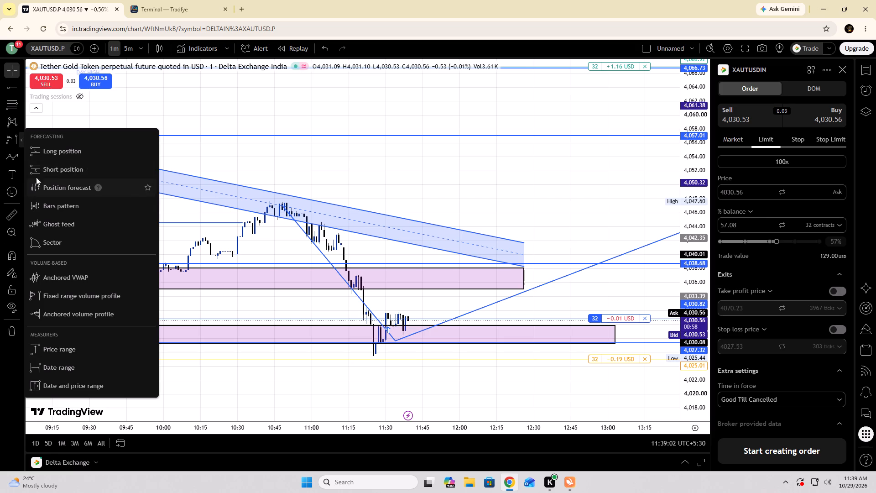
{"action": "left_click", "coordinate": [48, 150]}
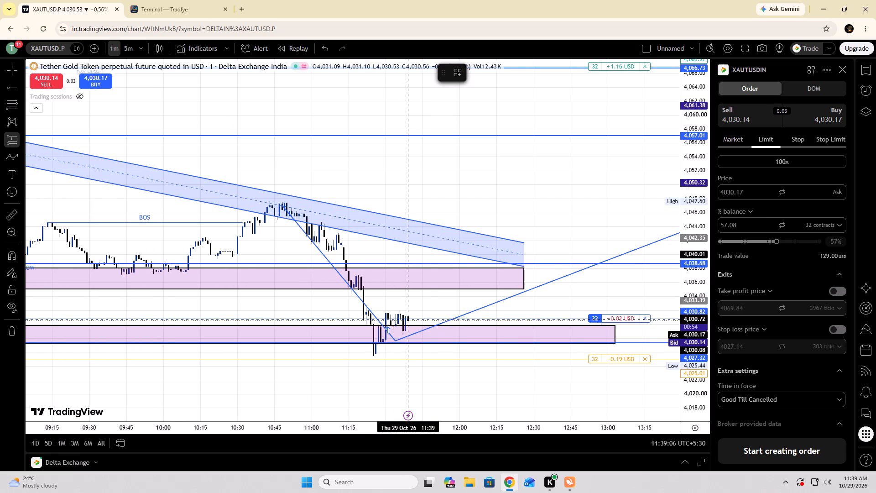
{"action": "left_click", "coordinate": [407, 319]}
{"action": "left_click_drag", "start_coordinate": [408, 351], "coordinate": [407, 359]}
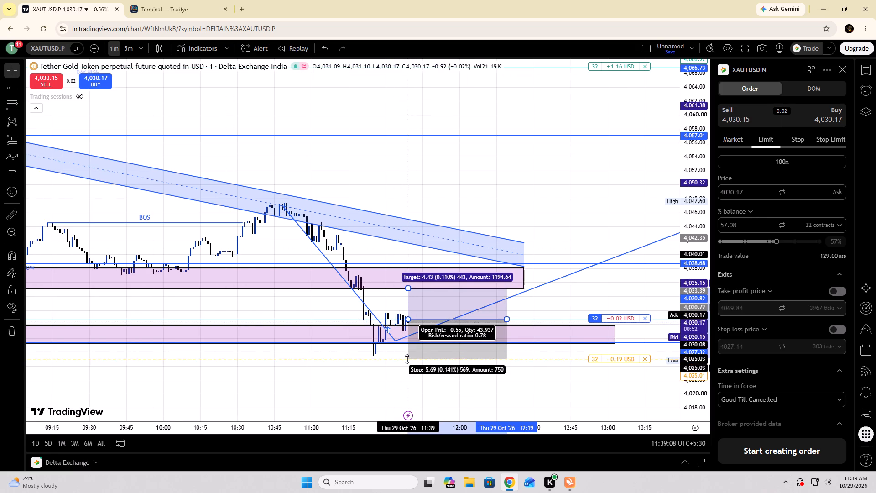
{"action": "left_click_drag", "start_coordinate": [407, 359], "coordinate": [407, 358]}
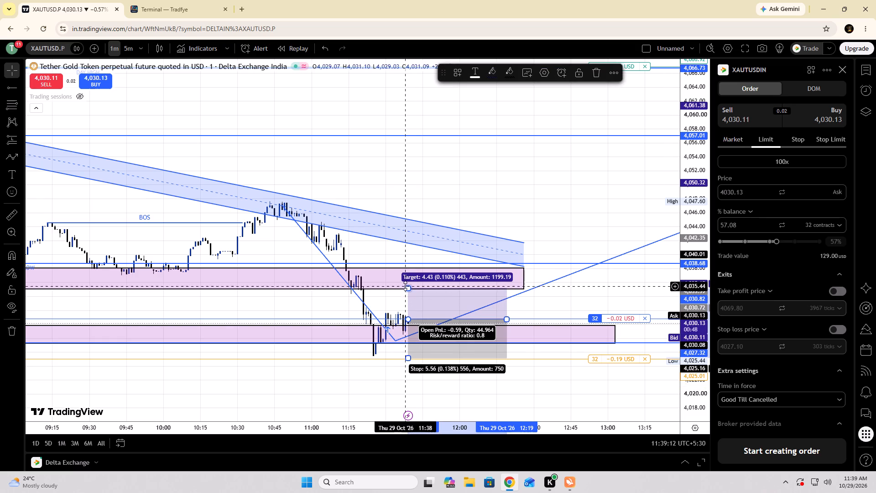
{"action": "left_click_drag", "start_coordinate": [408, 288], "coordinate": [409, 280]}
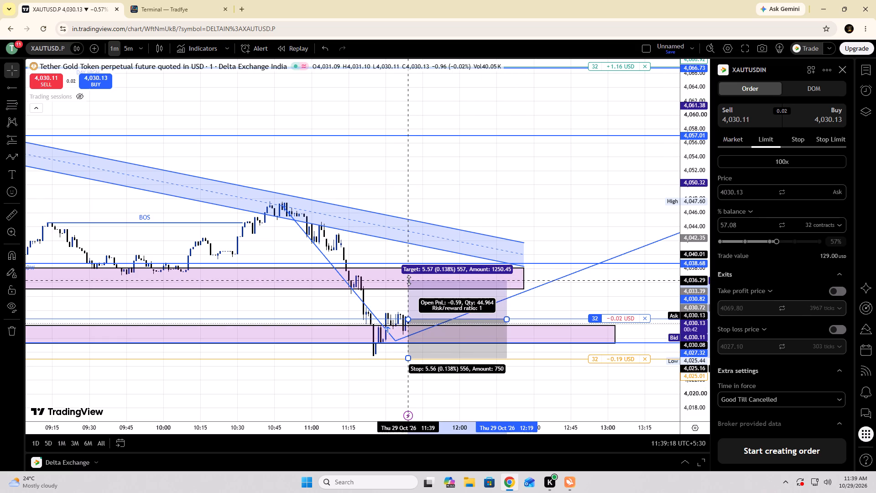
{"action": "left_click_drag", "start_coordinate": [409, 280], "coordinate": [412, 259]}
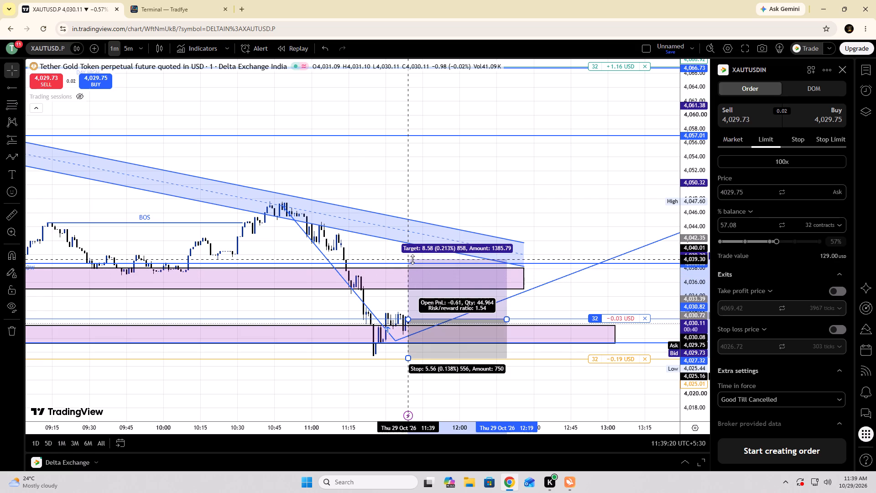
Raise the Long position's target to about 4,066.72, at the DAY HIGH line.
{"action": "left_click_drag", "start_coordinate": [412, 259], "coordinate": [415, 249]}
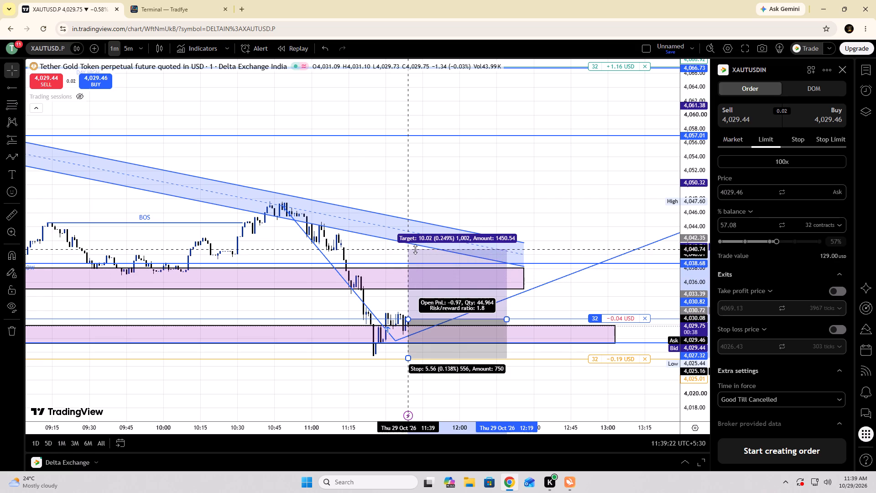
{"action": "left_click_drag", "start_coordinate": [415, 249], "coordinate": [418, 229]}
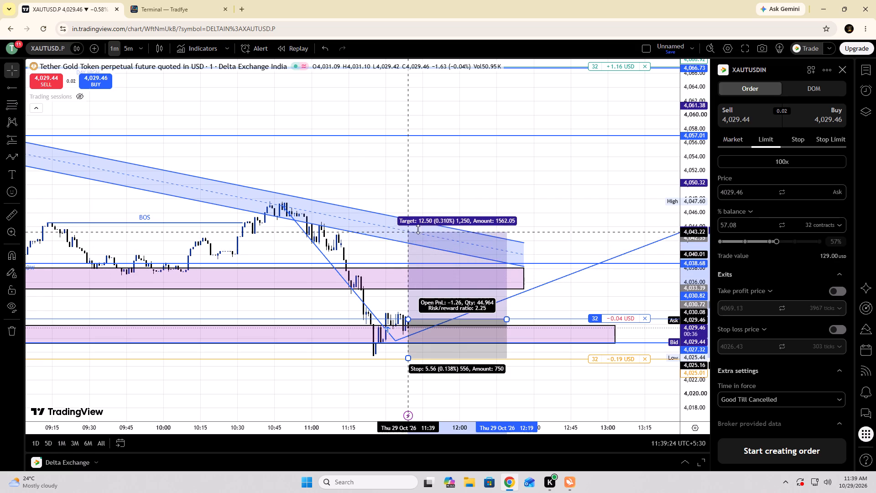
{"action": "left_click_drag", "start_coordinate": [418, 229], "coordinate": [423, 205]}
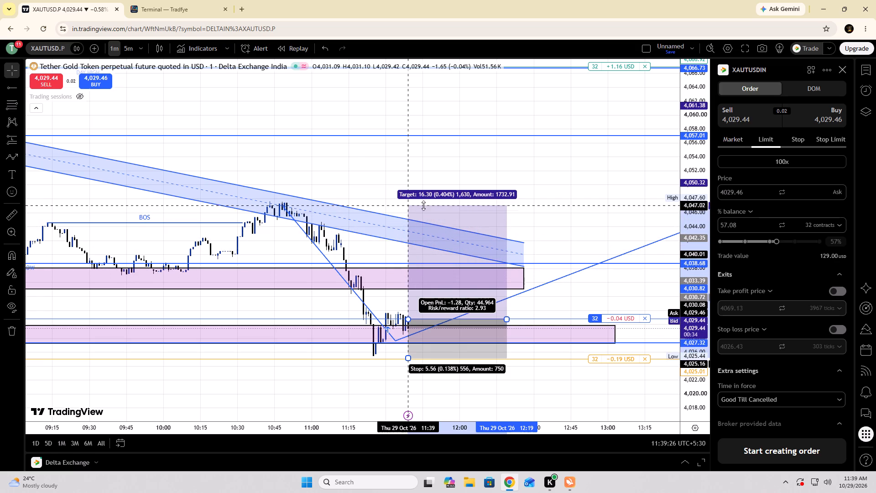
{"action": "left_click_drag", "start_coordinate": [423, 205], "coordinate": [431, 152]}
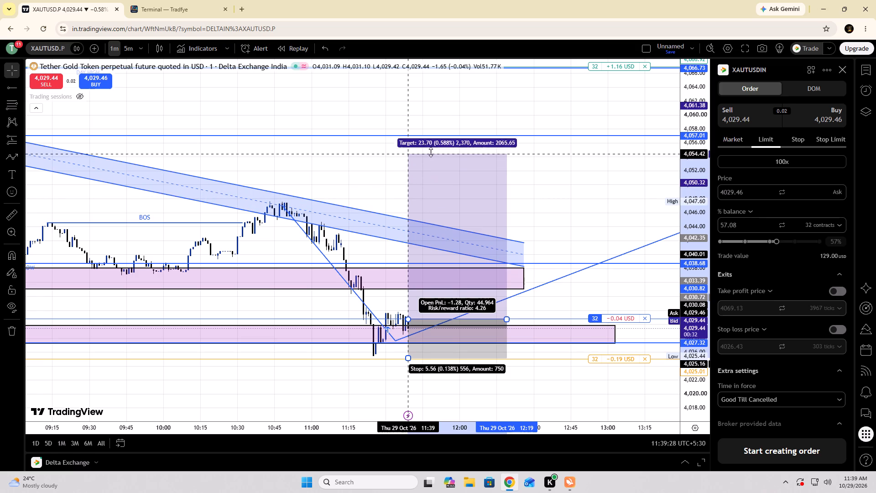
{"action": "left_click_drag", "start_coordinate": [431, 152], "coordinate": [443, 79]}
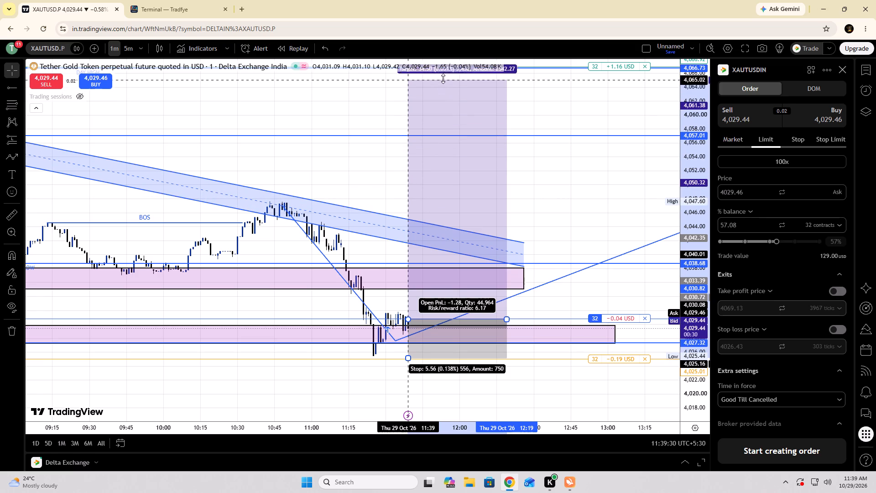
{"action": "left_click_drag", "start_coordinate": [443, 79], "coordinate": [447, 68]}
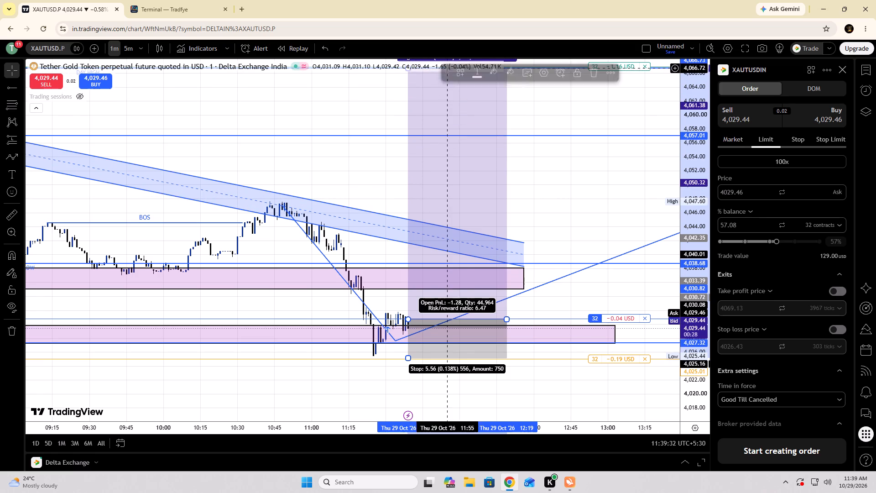
Extend the Long position's end time to 12:34.
{"action": "left_click_drag", "start_coordinate": [507, 321], "coordinate": [517, 321]}
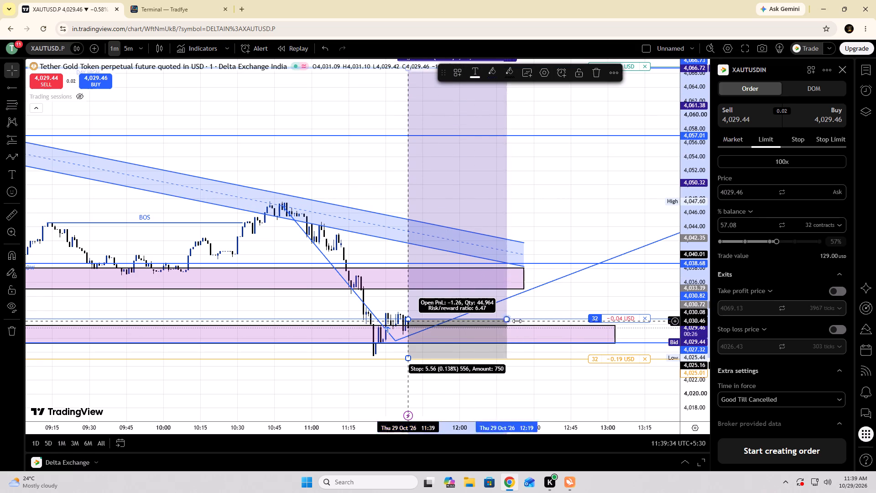
{"action": "left_click_drag", "start_coordinate": [517, 321], "coordinate": [543, 321]}
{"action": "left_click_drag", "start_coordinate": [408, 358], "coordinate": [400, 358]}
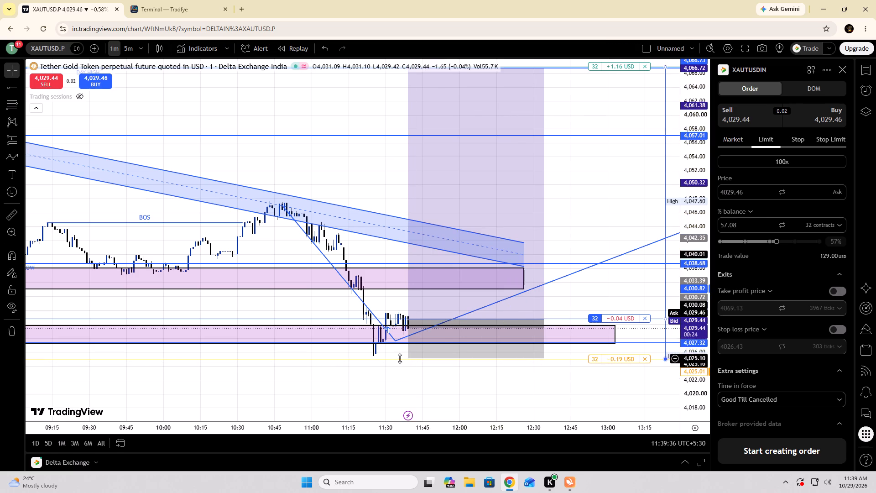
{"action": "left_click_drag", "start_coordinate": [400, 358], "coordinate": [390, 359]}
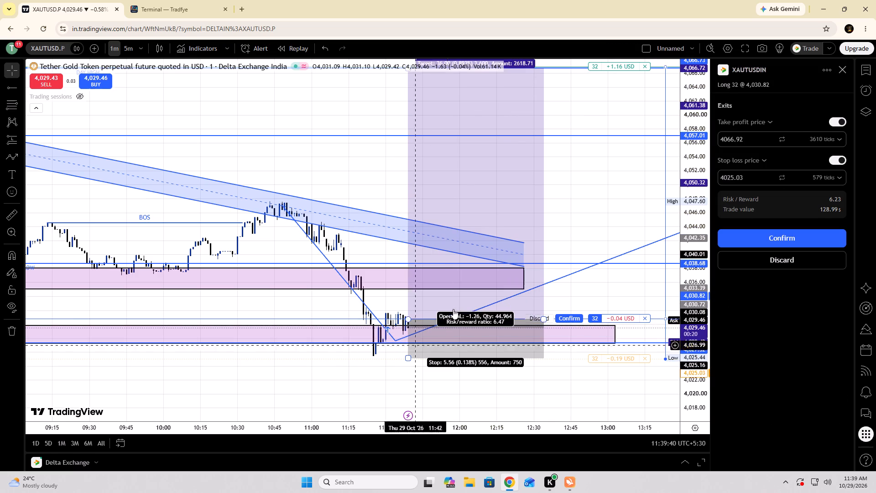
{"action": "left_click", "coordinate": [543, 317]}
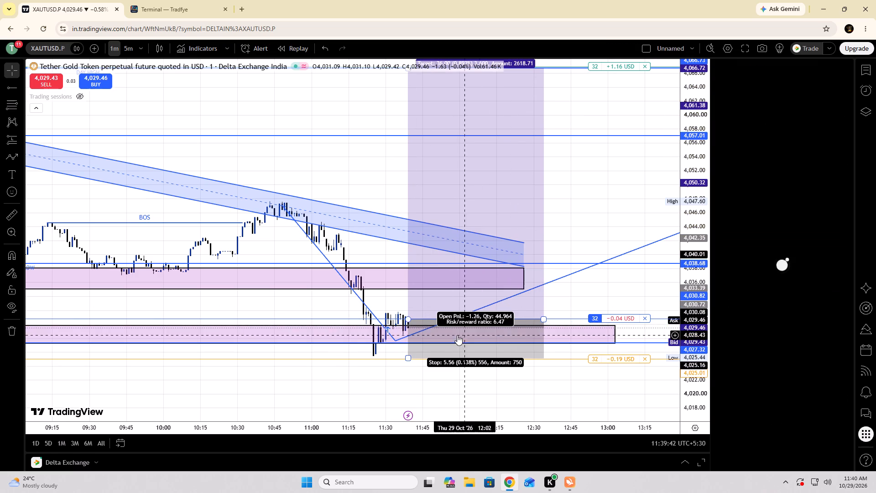
Move the Long position's start back to 11:30 with its entry at about 4,030.85.
{"action": "left_click", "coordinate": [408, 320]}
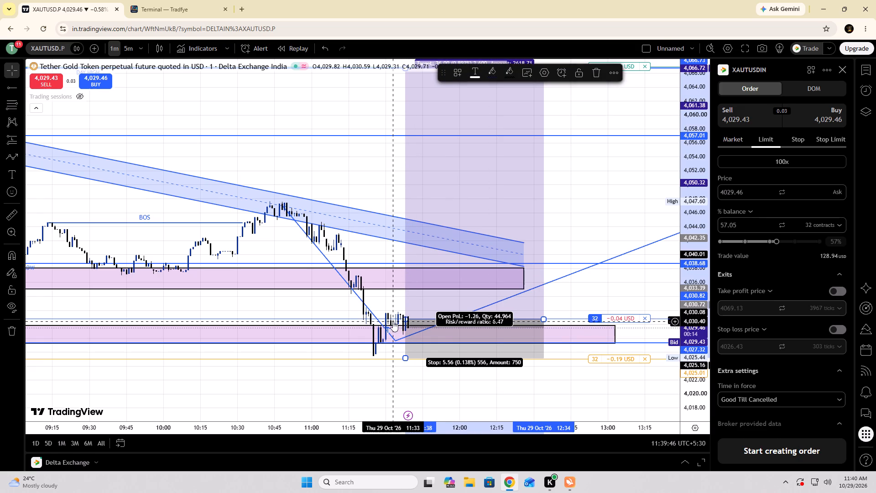
{"action": "left_click_drag", "start_coordinate": [404, 318], "coordinate": [390, 320]}
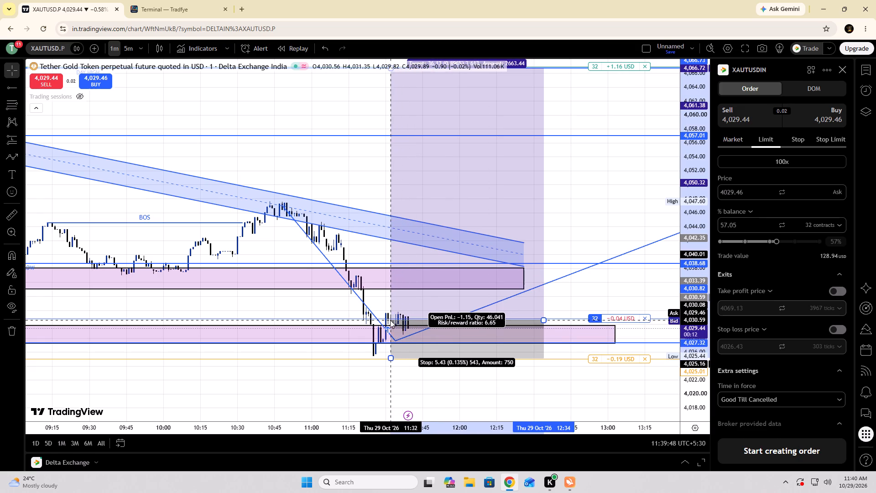
{"action": "left_click_drag", "start_coordinate": [390, 320], "coordinate": [386, 318]}
{"action": "left_click", "coordinate": [584, 223]}
Close the order panel and lower the Long position's target to about 4,052.93, below the VALUE AREA HIGH line.
{"action": "left_click_drag", "start_coordinate": [693, 206], "coordinate": [694, 206]}
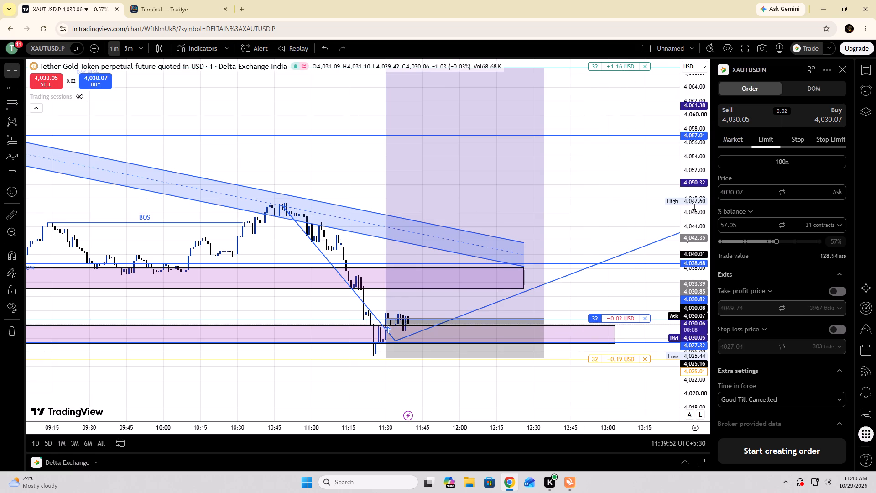
{"action": "left_click_drag", "start_coordinate": [694, 206], "coordinate": [699, 318]}
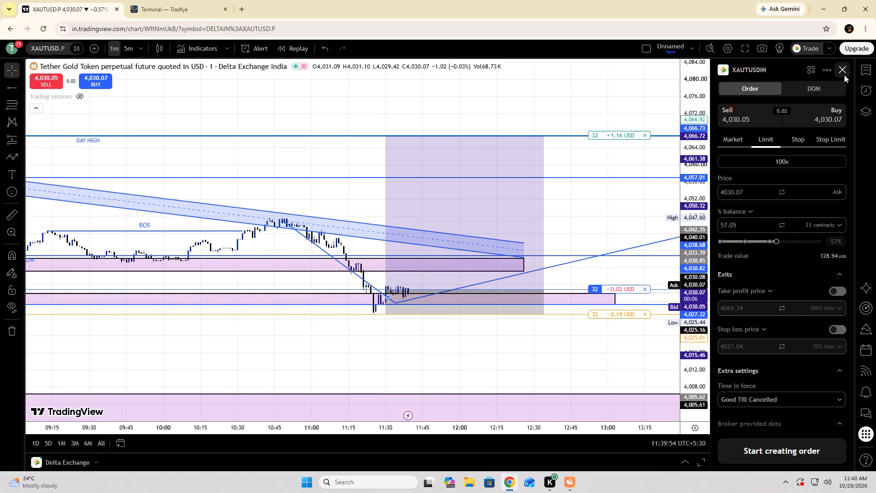
{"action": "left_click", "coordinate": [844, 75]}
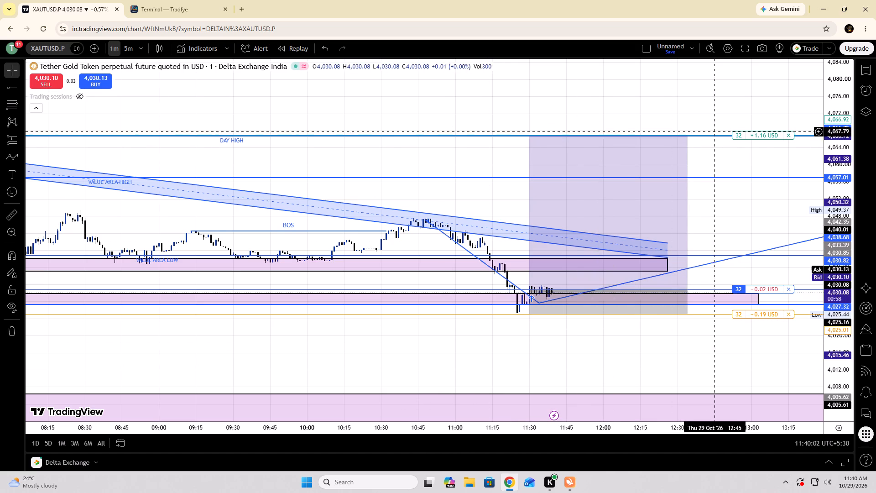
{"action": "left_click", "coordinate": [558, 155]}
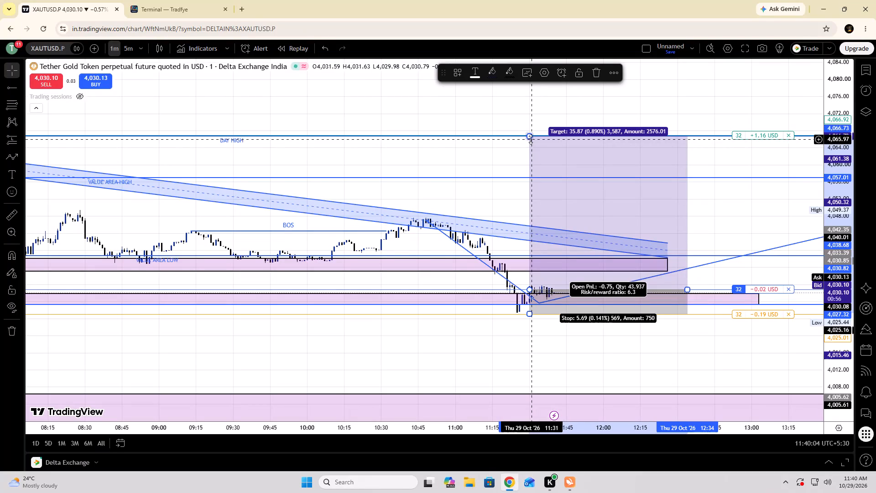
{"action": "left_click_drag", "start_coordinate": [529, 133], "coordinate": [534, 173]}
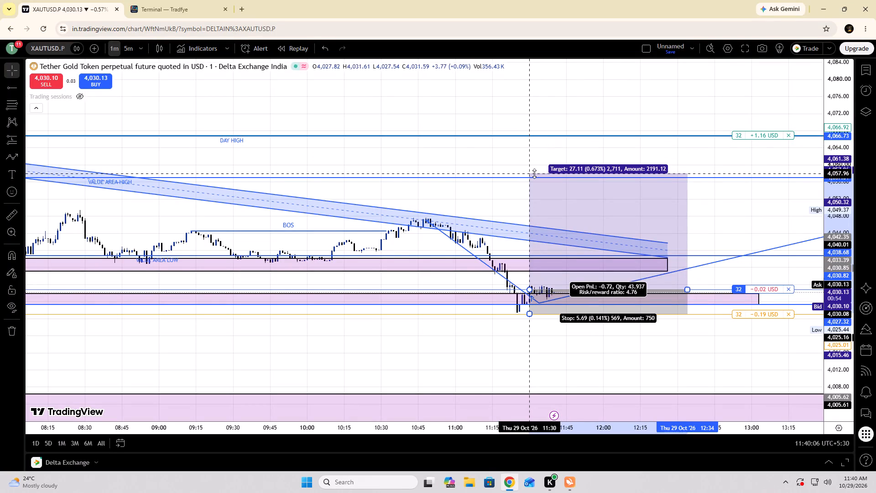
{"action": "left_click_drag", "start_coordinate": [534, 173], "coordinate": [533, 176]}
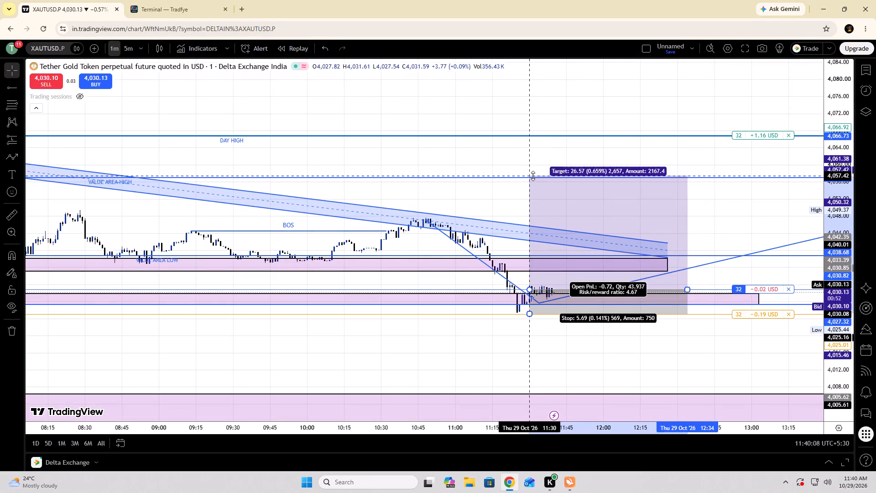
{"action": "left_click_drag", "start_coordinate": [533, 176], "coordinate": [532, 178]}
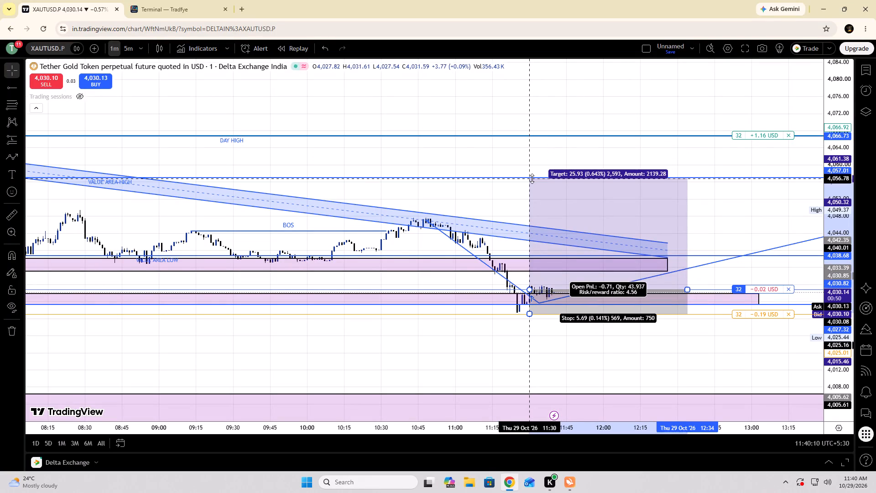
{"action": "left_click_drag", "start_coordinate": [532, 178], "coordinate": [532, 200]}
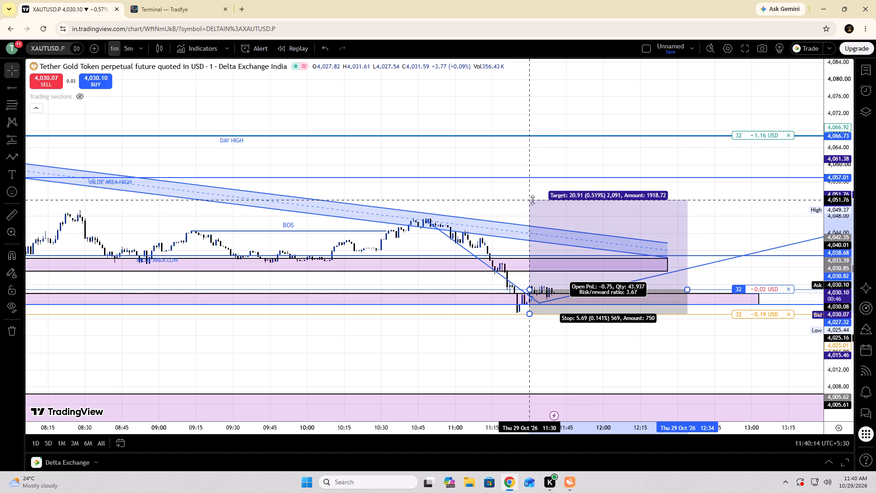
{"action": "left_click_drag", "start_coordinate": [532, 200], "coordinate": [532, 195]}
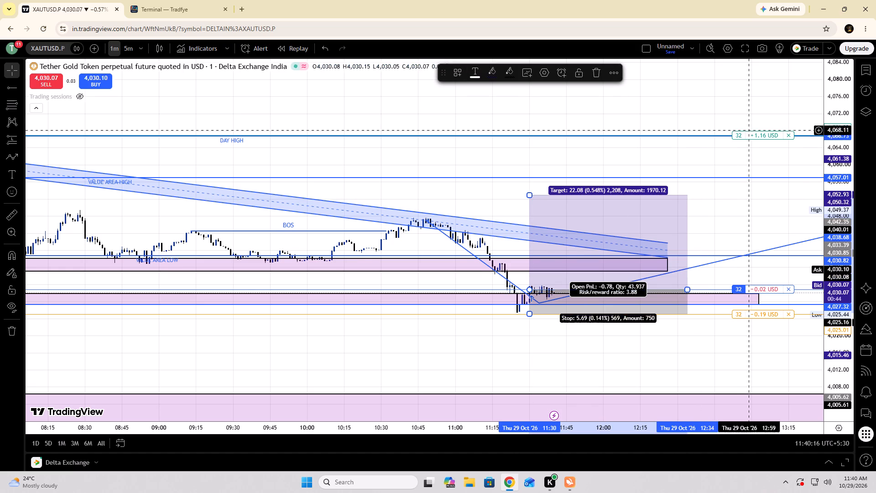
Move the open 32-contract position's take-profit order down to 4,052.83 and confirm the modification.
{"action": "left_click_drag", "start_coordinate": [749, 130], "coordinate": [746, 168]}
{"action": "left_click", "coordinate": [744, 163]}
{"action": "left_click", "coordinate": [746, 164]}
{"action": "left_click_drag", "start_coordinate": [746, 164], "coordinate": [746, 173]}
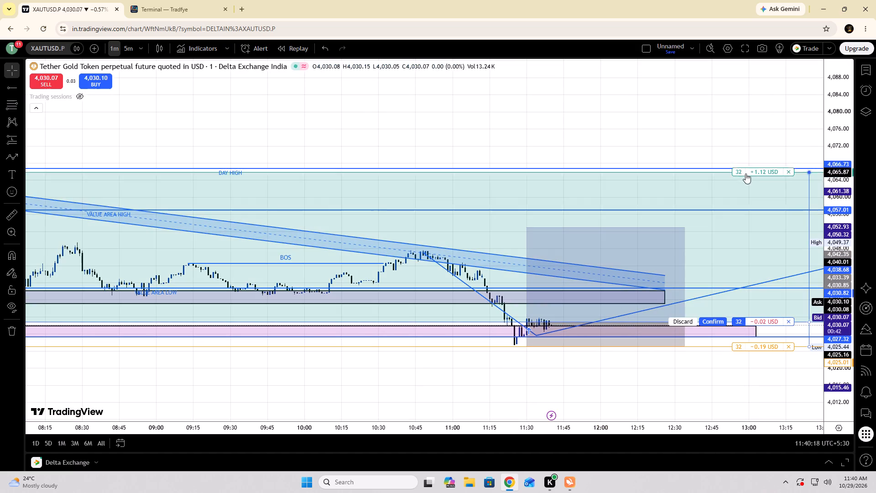
{"action": "left_click_drag", "start_coordinate": [746, 173], "coordinate": [740, 226]}
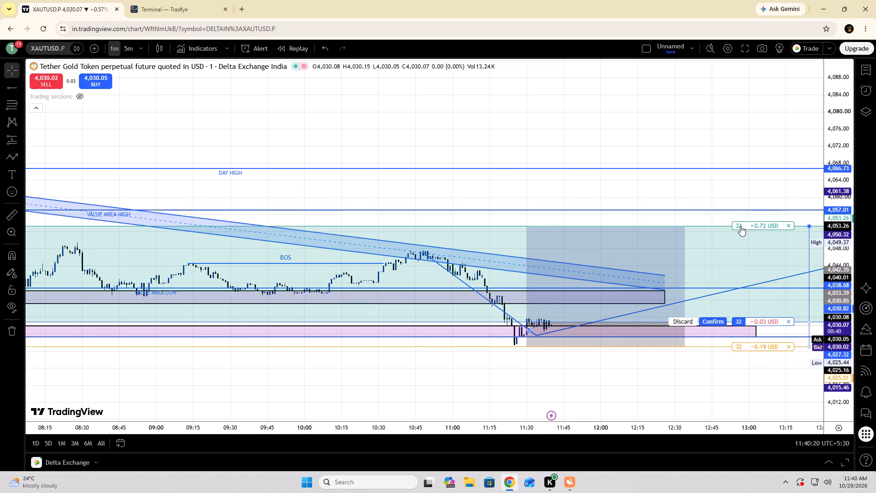
{"action": "left_click_drag", "start_coordinate": [740, 226], "coordinate": [739, 228]}
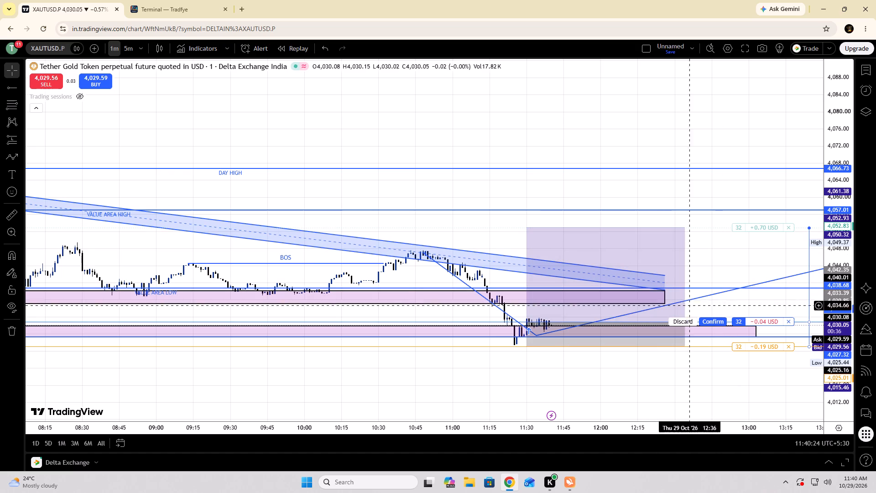
{"action": "left_click", "coordinate": [712, 320]}
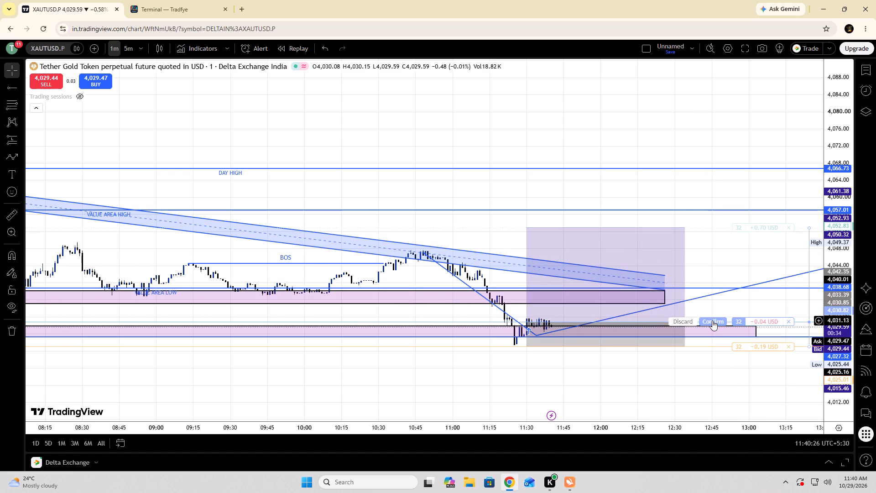
Examine the XAUTUSD.P price action against the Long position, its take-profit and stop levels, and the projected path.
{"action": "left_click_drag", "start_coordinate": [836, 306], "coordinate": [821, 162]}
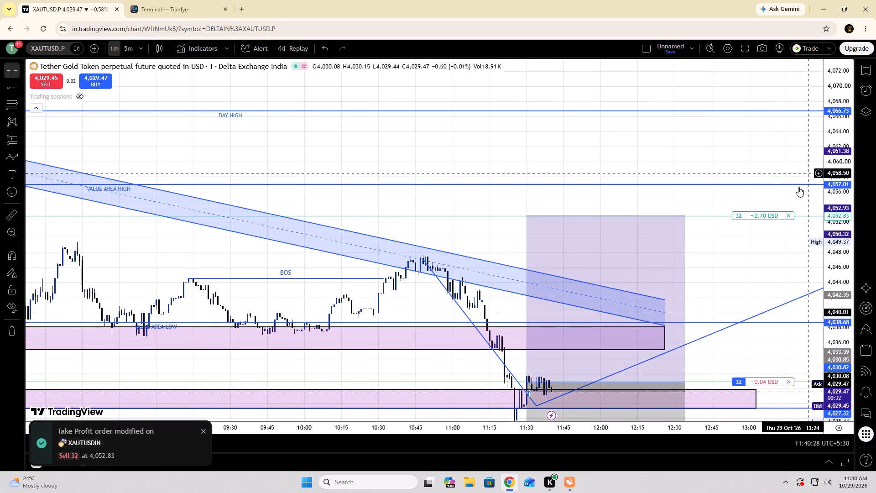
{"action": "left_click_drag", "start_coordinate": [771, 256], "coordinate": [739, 145]}
{"action": "left_click_drag", "start_coordinate": [547, 429], "coordinate": [576, 428]}
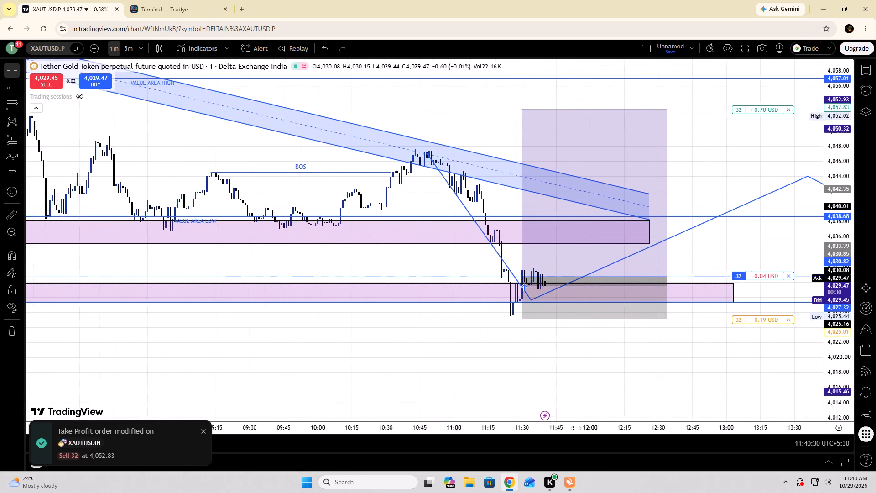
{"action": "left_click_drag", "start_coordinate": [576, 428], "coordinate": [584, 427]}
{"action": "left_click_drag", "start_coordinate": [633, 371], "coordinate": [461, 383]}
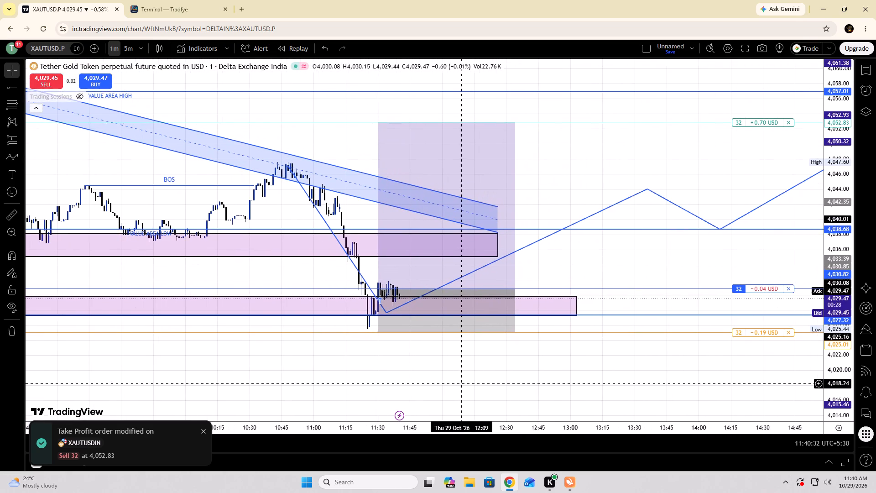
{"action": "left_click_drag", "start_coordinate": [461, 383], "coordinate": [460, 384]}
{"action": "left_click_drag", "start_coordinate": [829, 298], "coordinate": [831, 315]}
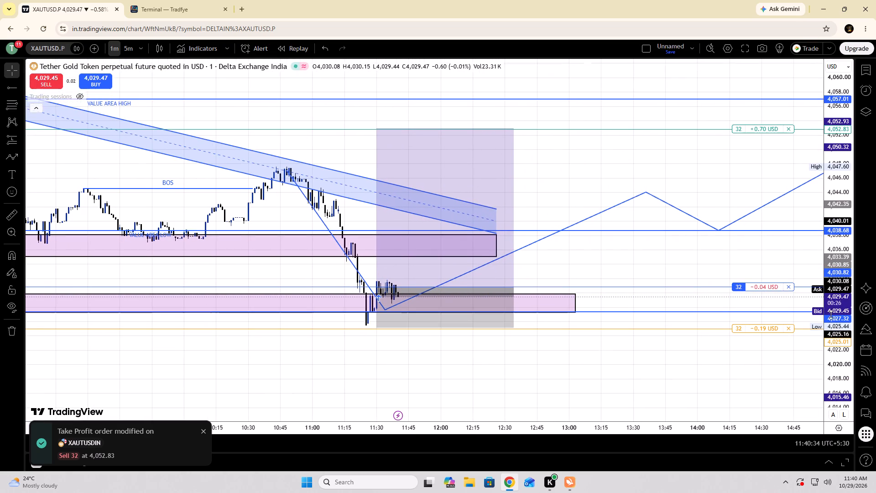
{"action": "left_click_drag", "start_coordinate": [831, 315], "coordinate": [830, 319]}
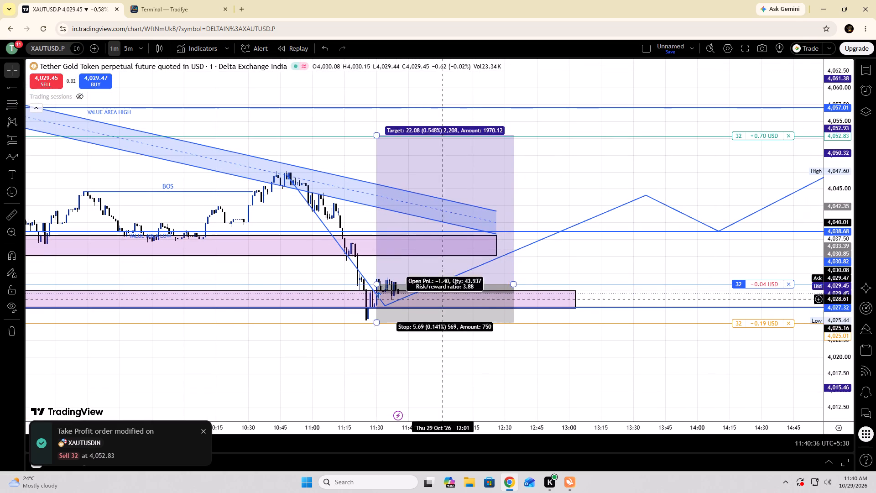
Switch to the Tradfye terminal and set both the XAUT/USDT heatmap span and the shared timeframe to 5m.
{"action": "left_click", "coordinate": [162, 8]}
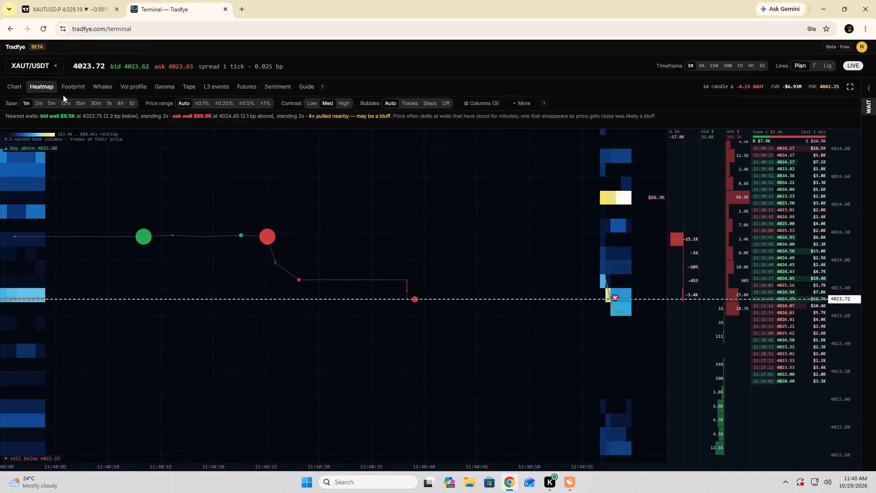
{"action": "left_click", "coordinate": [51, 105]}
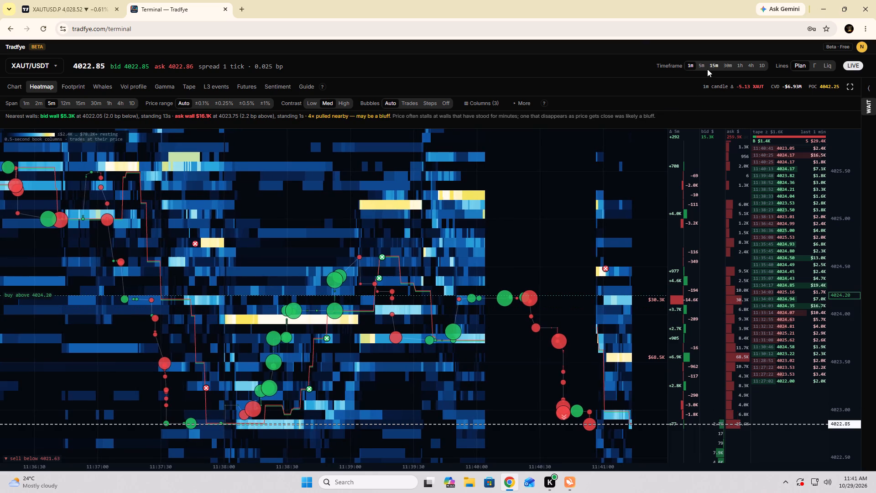
{"action": "left_click", "coordinate": [705, 65]}
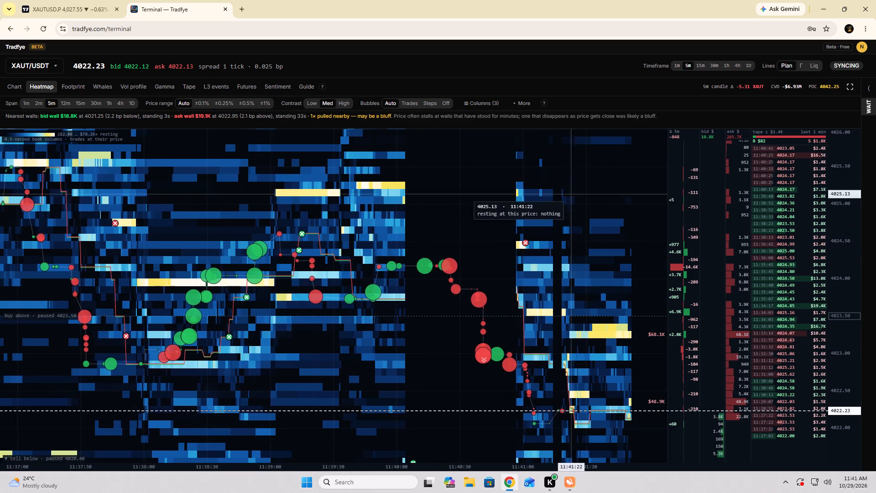
Examine the resting ask walls on the XAUT/USDT heatmap at price levels above the market, up to about 4,042.
{"action": "left_click_drag", "start_coordinate": [837, 157], "coordinate": [833, 179]}
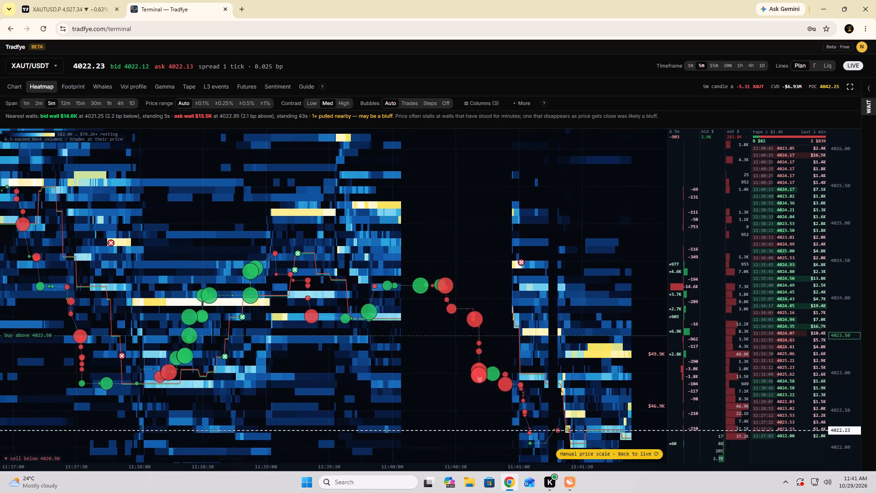
{"action": "left_click_drag", "start_coordinate": [833, 179], "coordinate": [826, 372]}
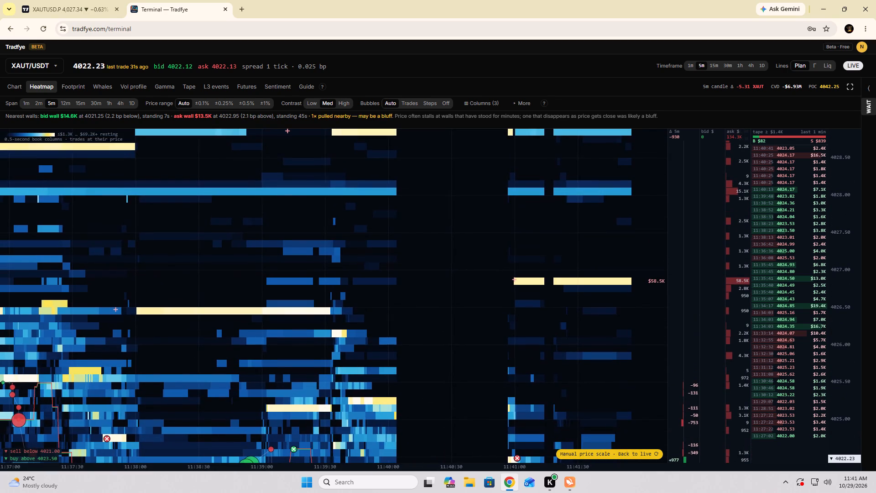
{"action": "left_click_drag", "start_coordinate": [826, 372], "coordinate": [823, 238]}
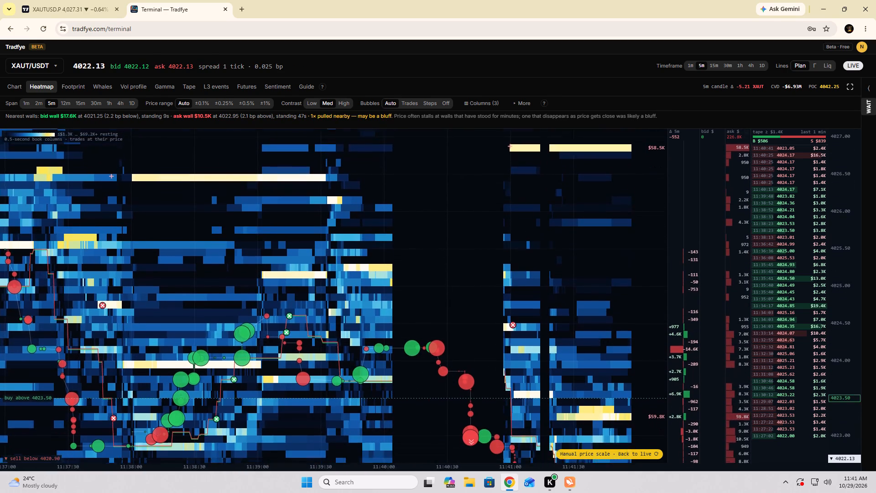
{"action": "left_click_drag", "start_coordinate": [823, 238], "coordinate": [819, 219]}
{"action": "left_click_drag", "start_coordinate": [835, 172], "coordinate": [844, 234]}
{"action": "left_click_drag", "start_coordinate": [843, 199], "coordinate": [844, 230]}
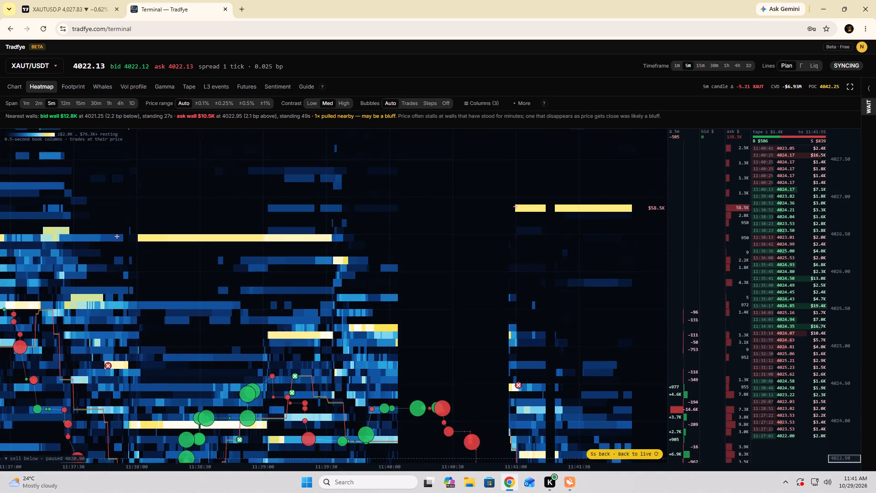
{"action": "left_click_drag", "start_coordinate": [844, 230], "coordinate": [857, 347]}
{"action": "left_click_drag", "start_coordinate": [854, 222], "coordinate": [875, 492]}
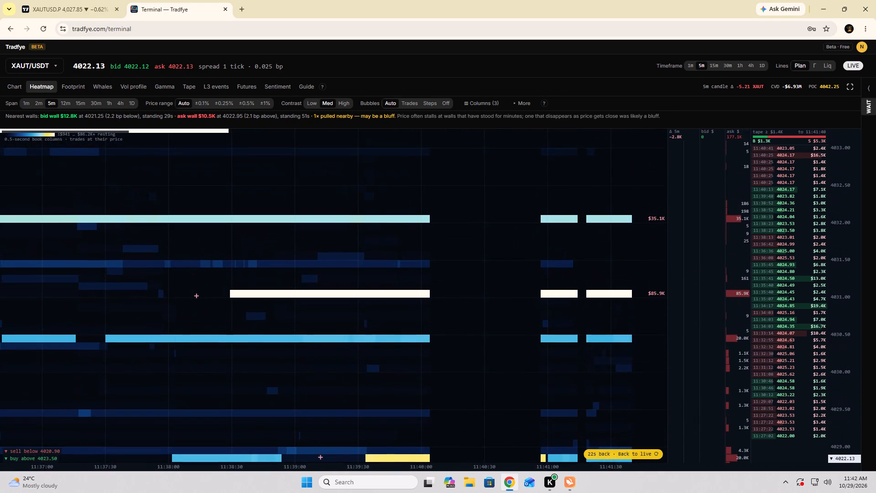
{"action": "left_click_drag", "start_coordinate": [875, 492], "coordinate": [875, 479]}
{"action": "left_click_drag", "start_coordinate": [851, 207], "coordinate": [857, 369]}
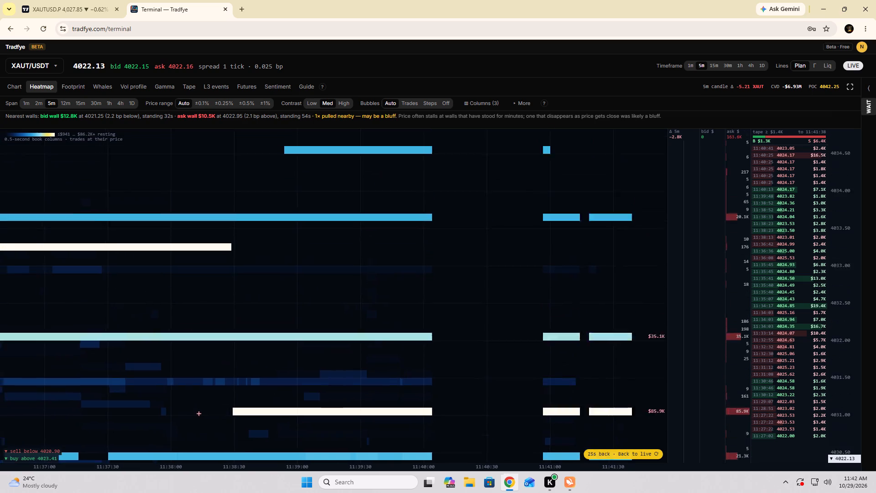
{"action": "left_click_drag", "start_coordinate": [857, 369], "coordinate": [861, 393]}
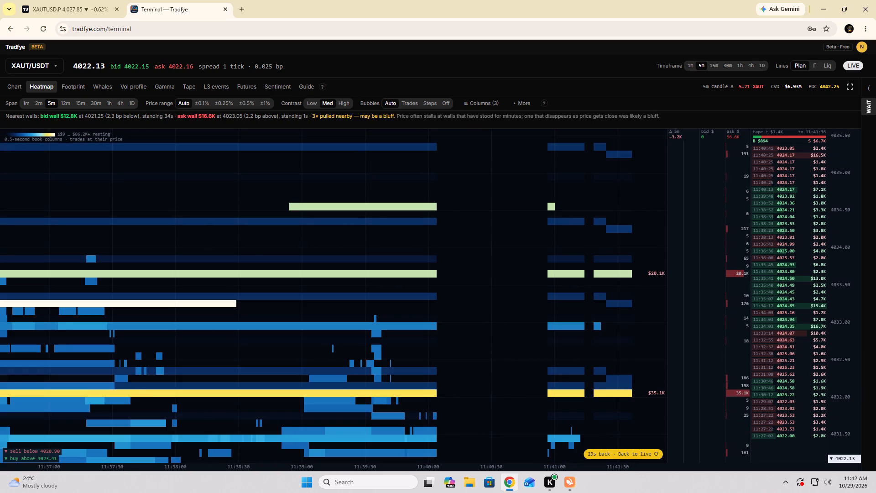
{"action": "left_click_drag", "start_coordinate": [848, 169], "coordinate": [871, 463]}
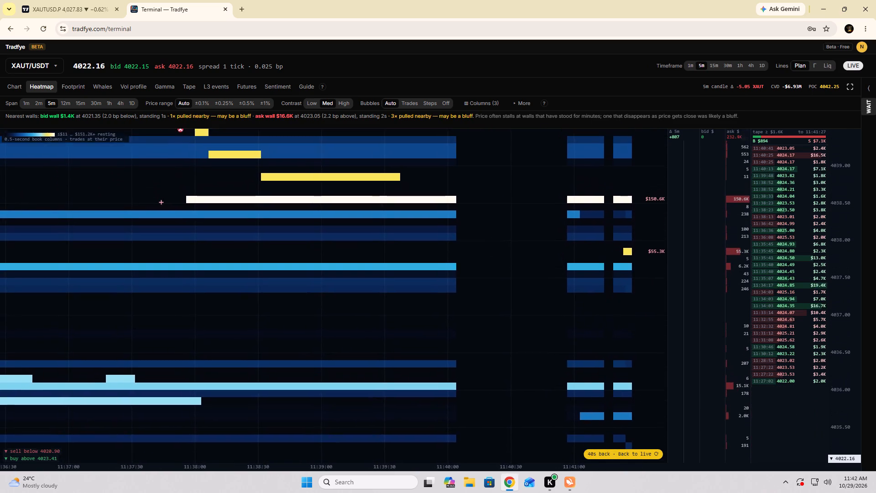
{"action": "left_click_drag", "start_coordinate": [871, 463], "coordinate": [874, 484]}
{"action": "left_click_drag", "start_coordinate": [845, 184], "coordinate": [866, 390]}
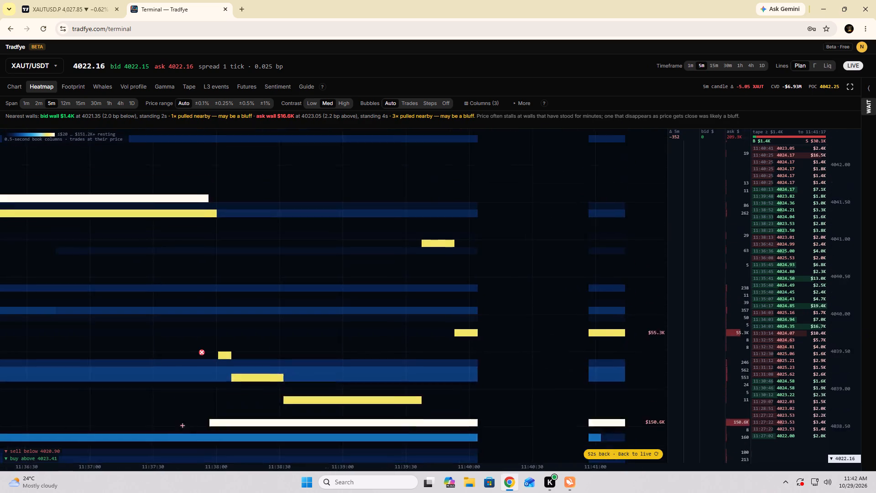
{"action": "left_click_drag", "start_coordinate": [866, 390], "coordinate": [860, 223]}
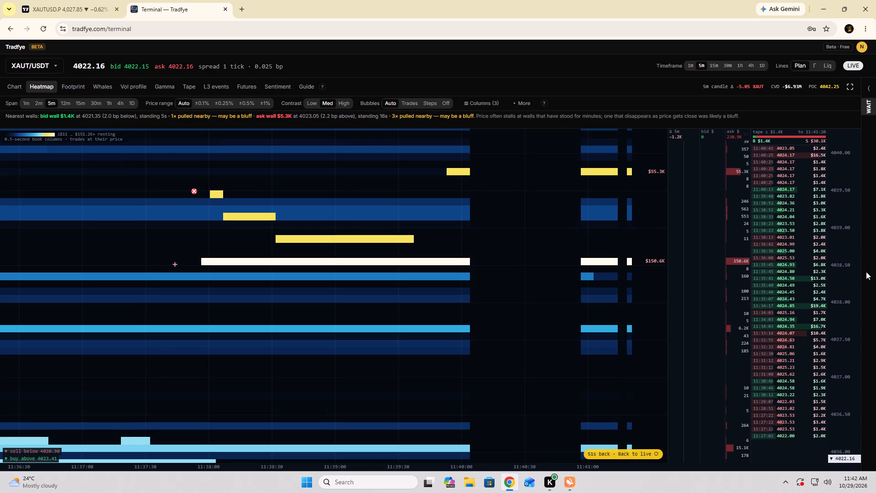
Show the Whales view for XAUT/USDT and inspect the large whale bubbles around 05:05 and 05:50.
{"action": "left_click", "coordinate": [108, 83]}
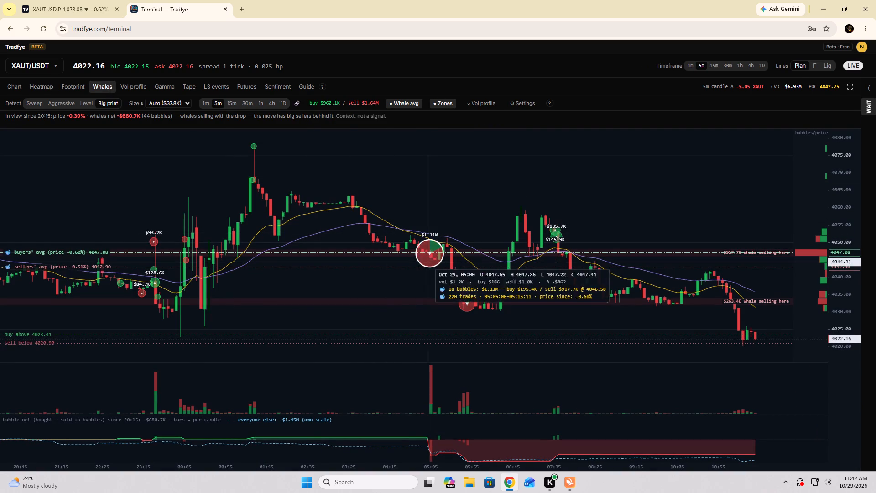
{"action": "left_click", "coordinate": [420, 249]}
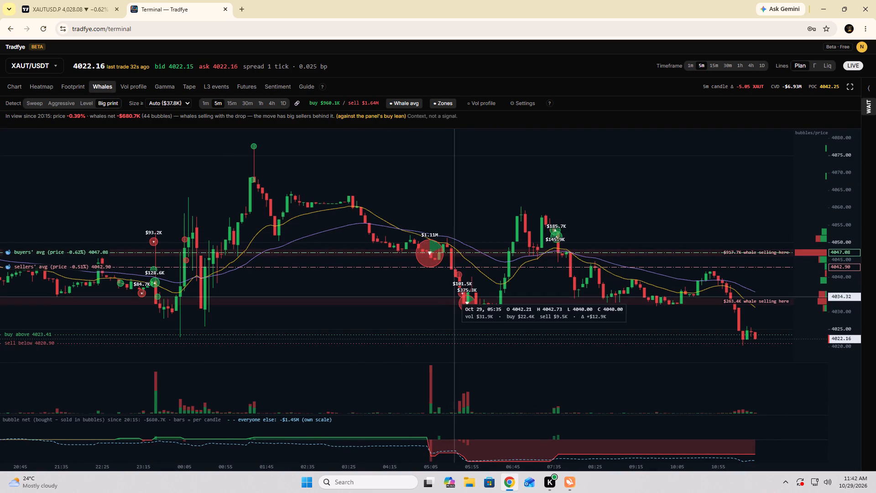
{"action": "left_click", "coordinate": [464, 305]}
{"action": "left_click_drag", "start_coordinate": [416, 328], "coordinate": [336, 334]}
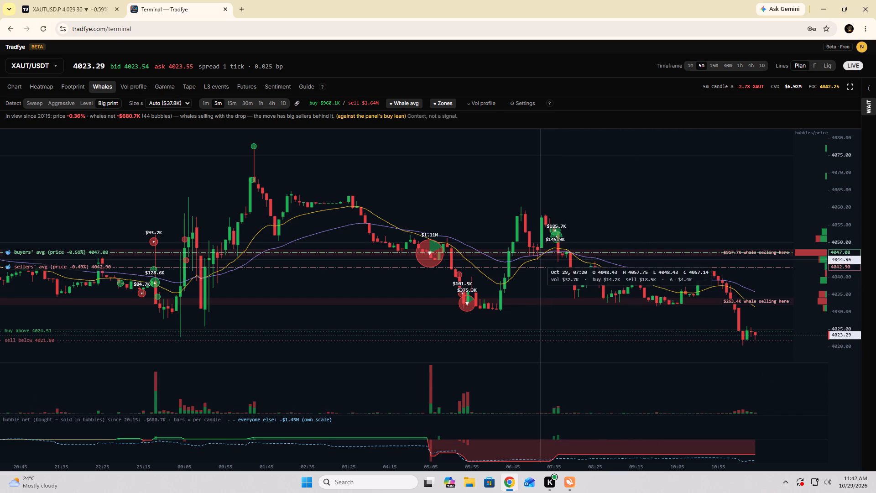
{"action": "left_click", "coordinate": [427, 257]}
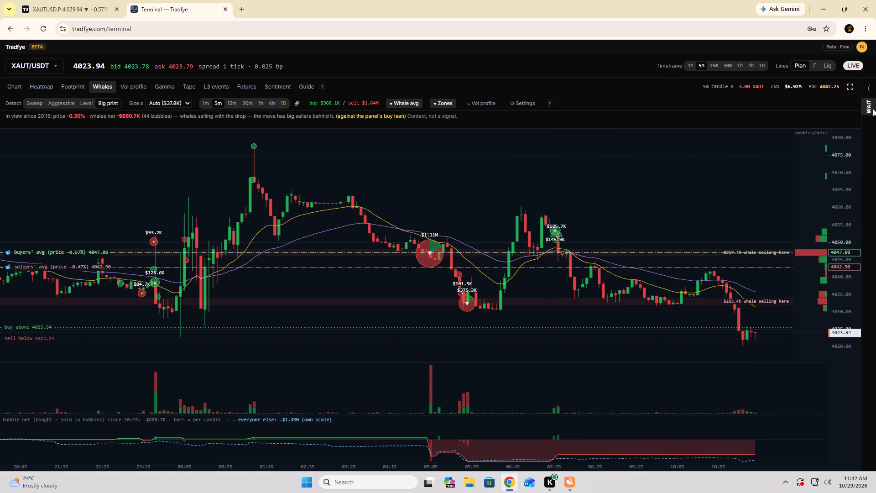
Expand the collapsed WAIT side panel to read the Decision summary and the DOM L2 ladder.
{"action": "left_click", "coordinate": [871, 138]}
{"action": "left_click", "coordinate": [871, 138]}
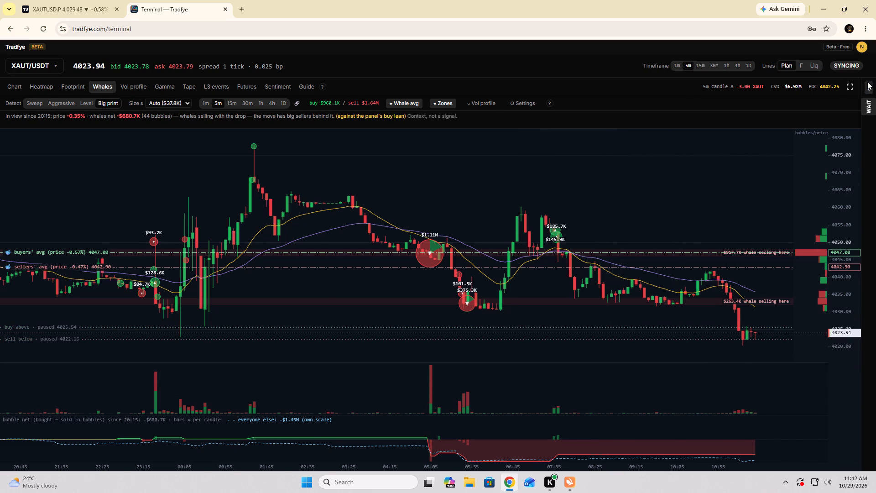
{"action": "left_click", "coordinate": [867, 82]}
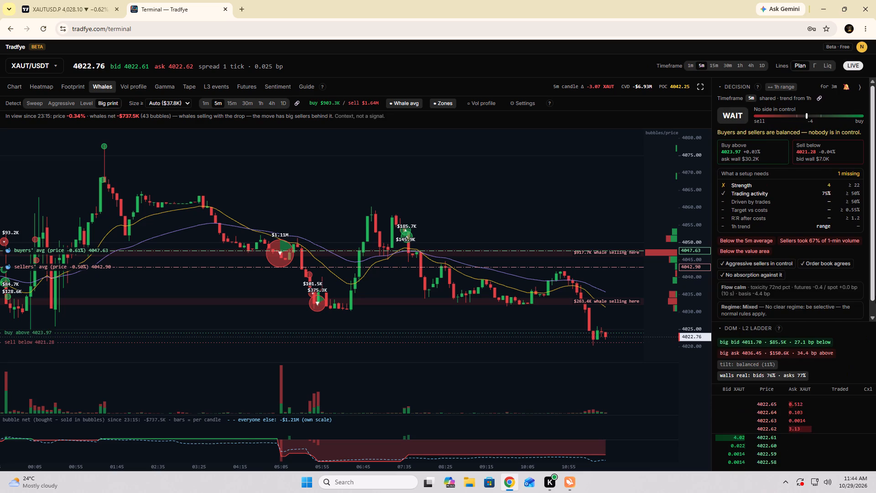
Return to the TradingView XAUTUSD.P chart, reset its view and reframe it around the Long position and its order levels.
{"action": "left_click", "coordinate": [41, 2]}
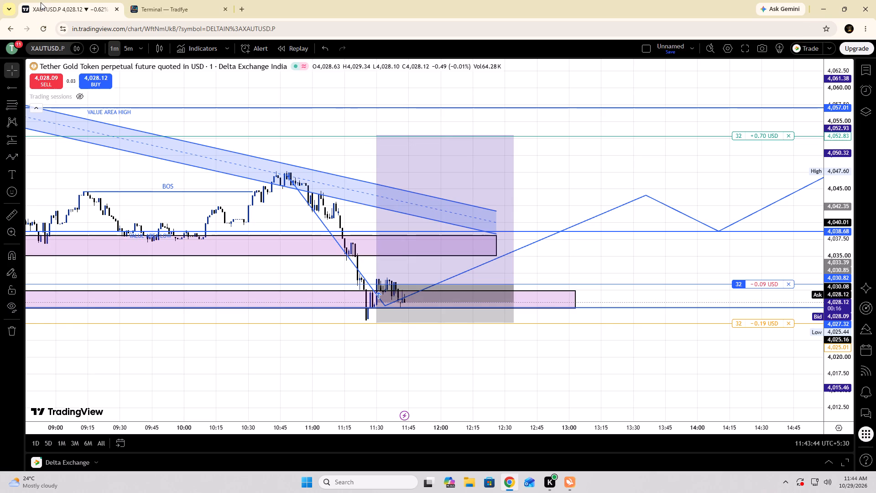
{"action": "right_click", "coordinate": [596, 163]}
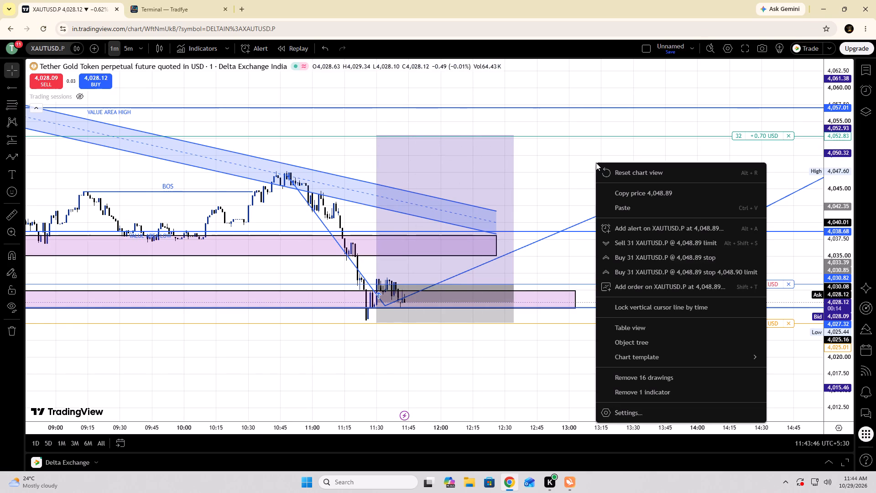
{"action": "left_click", "coordinate": [600, 171]}
{"action": "left_click_drag", "start_coordinate": [553, 124], "coordinate": [433, 117]}
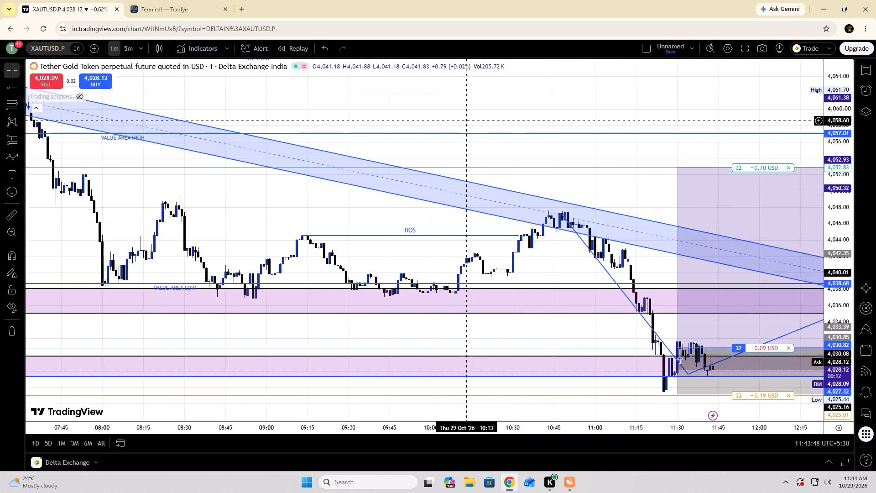
{"action": "left_click_drag", "start_coordinate": [433, 117], "coordinate": [332, 116]}
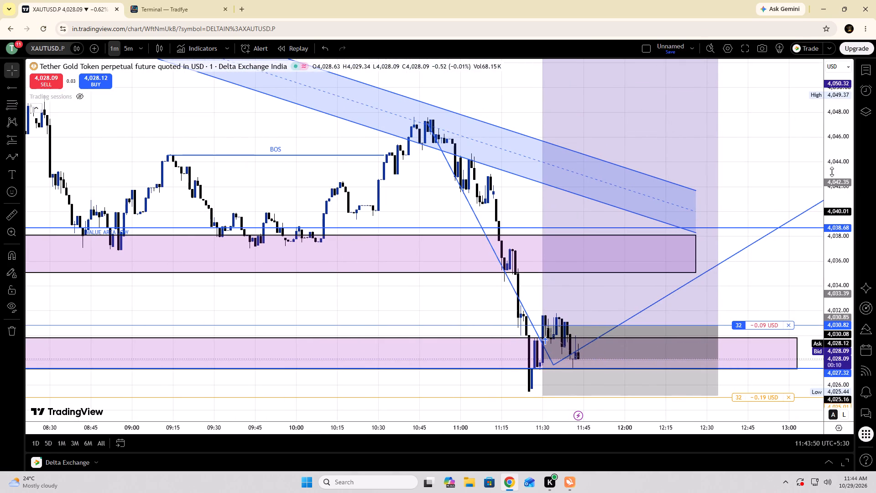
{"action": "left_click_drag", "start_coordinate": [832, 172], "coordinate": [835, 333]}
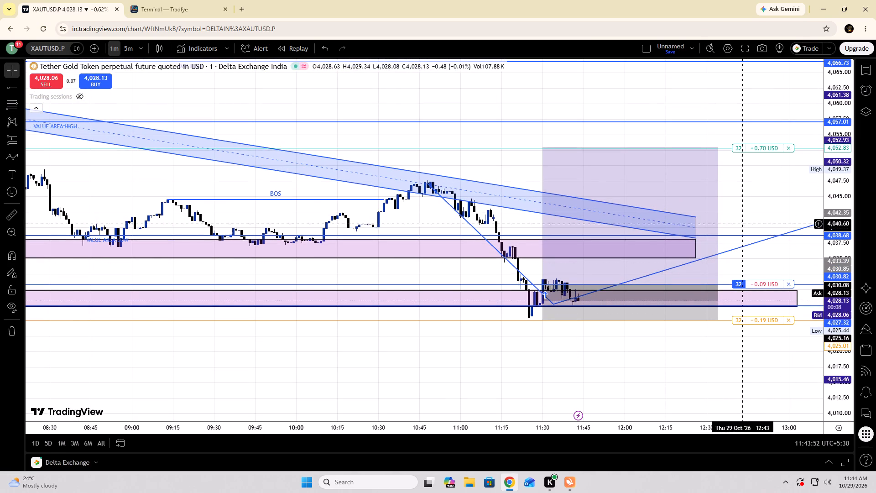
{"action": "left_click_drag", "start_coordinate": [730, 198], "coordinate": [538, 198]}
Open the chart's canvas settings and try preset solid background colours, including pink, peach and dark greys, ending on light grey #b8b8b8.
{"action": "right_click", "coordinate": [571, 195]}
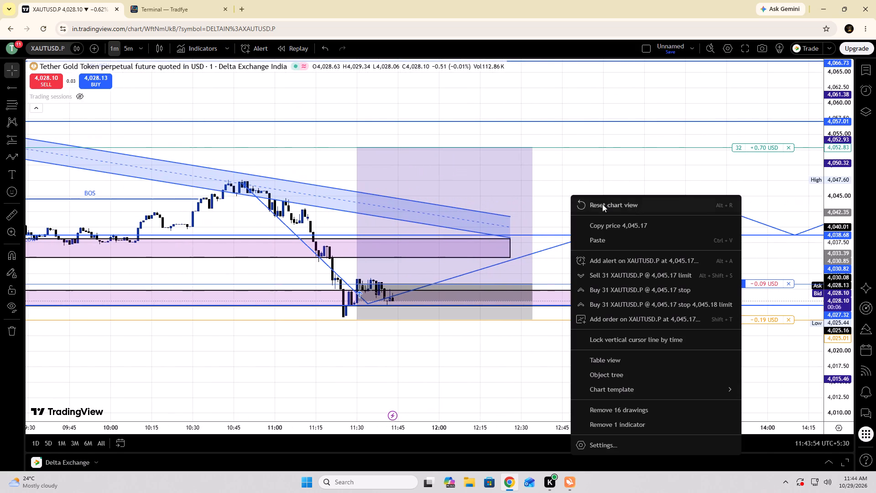
{"action": "left_click", "coordinate": [610, 445]}
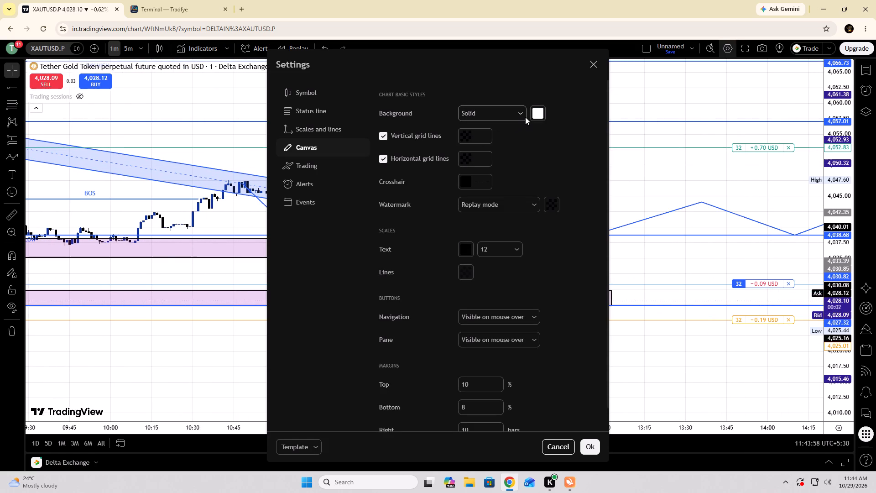
{"action": "left_click", "coordinate": [536, 114]}
{"action": "left_click", "coordinate": [552, 131]}
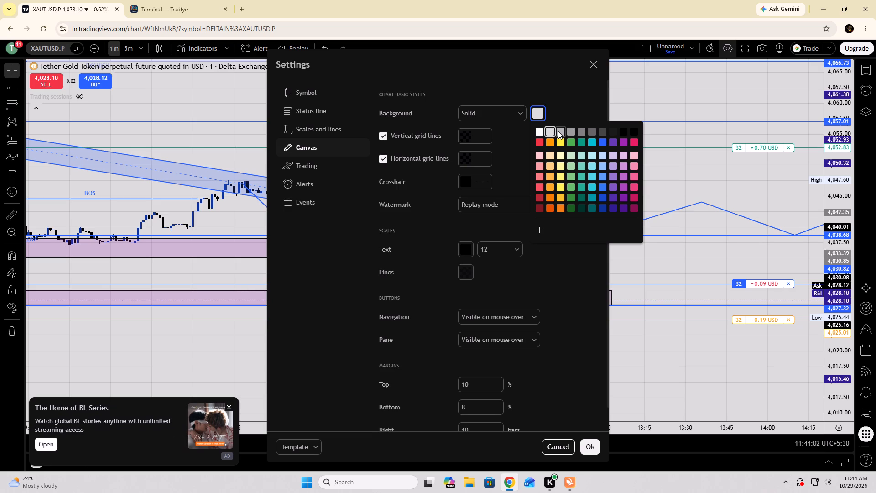
{"action": "left_click", "coordinate": [558, 131]}
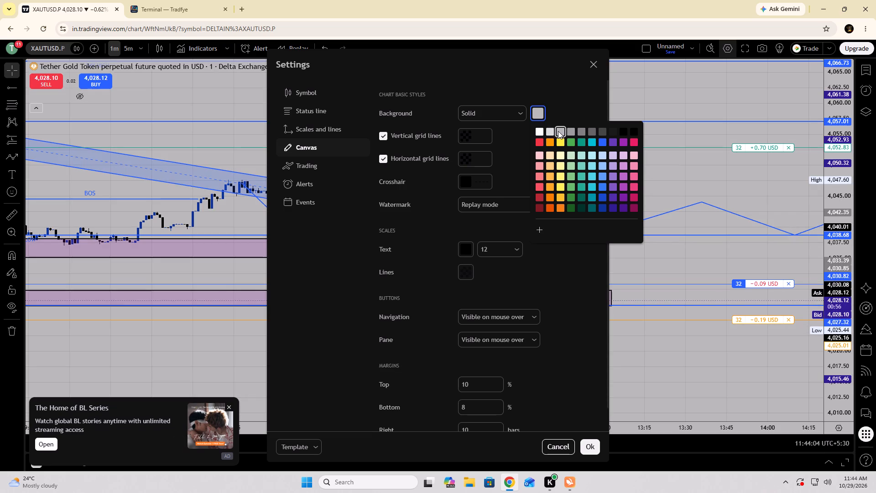
{"action": "left_click", "coordinate": [541, 159]}
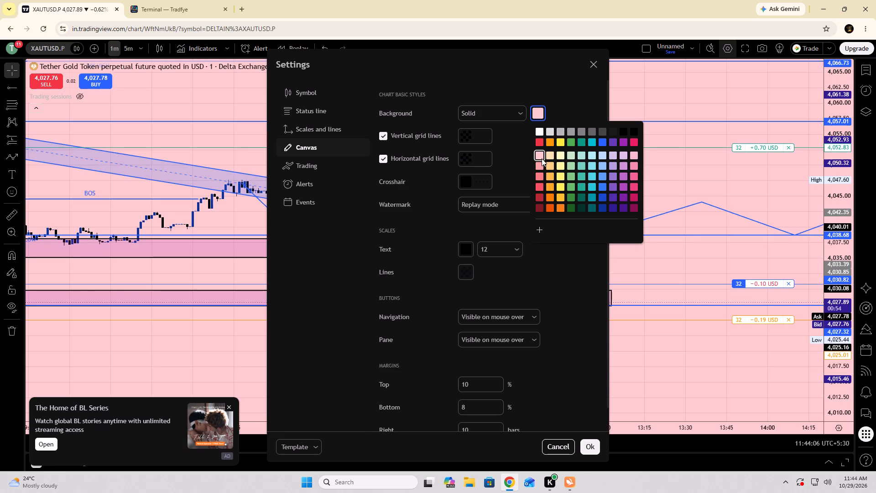
{"action": "left_click", "coordinate": [550, 156]}
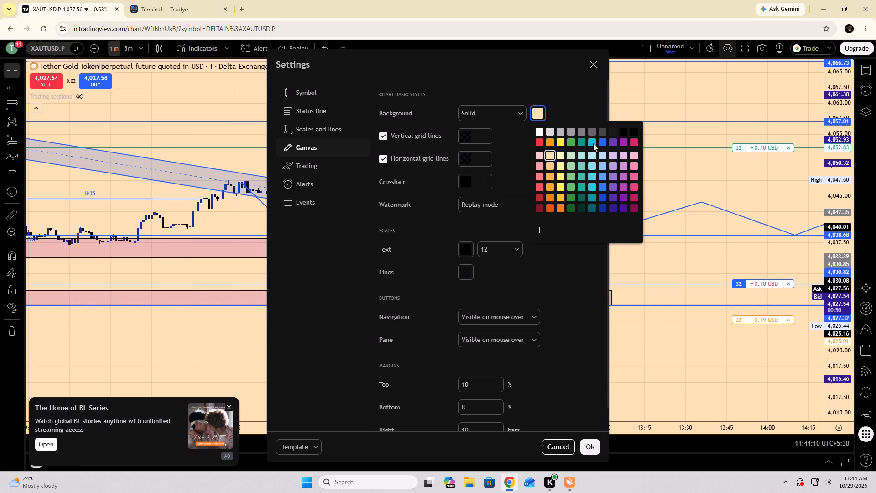
{"action": "left_click", "coordinate": [610, 133]}
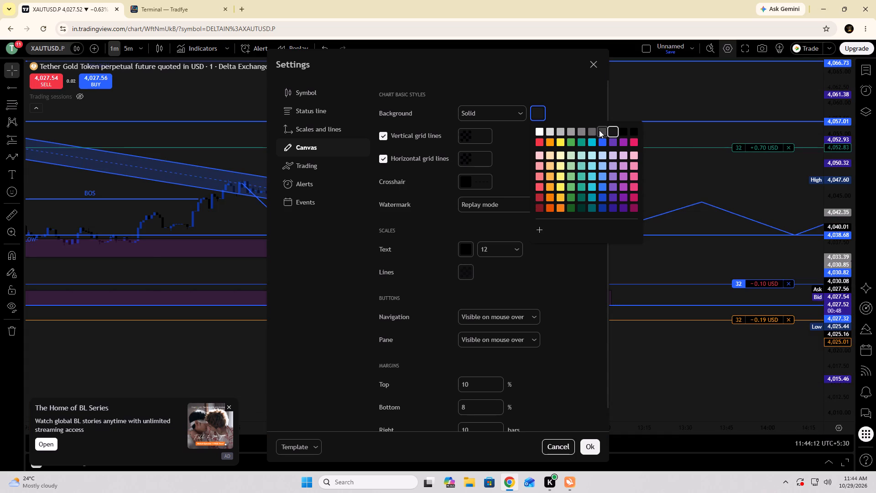
{"action": "left_click", "coordinate": [599, 130]}
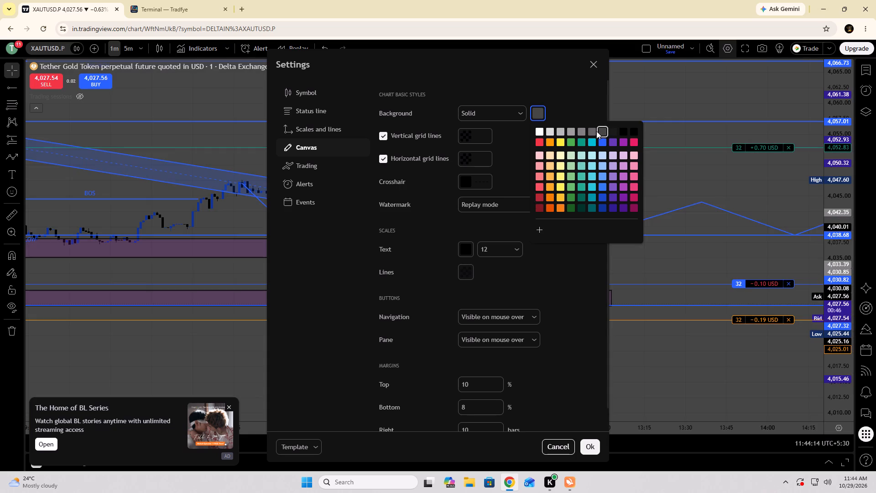
{"action": "left_click", "coordinate": [585, 134]}
{"action": "left_click", "coordinate": [567, 133]}
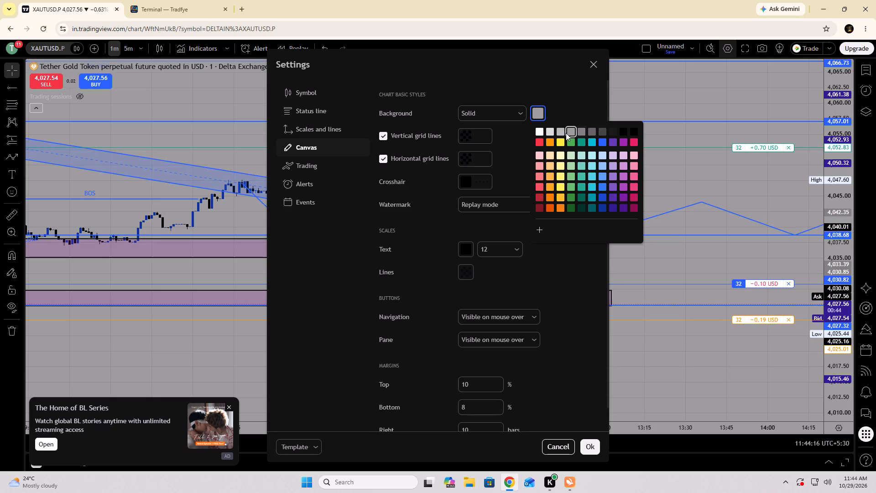
{"action": "left_click", "coordinate": [558, 134]}
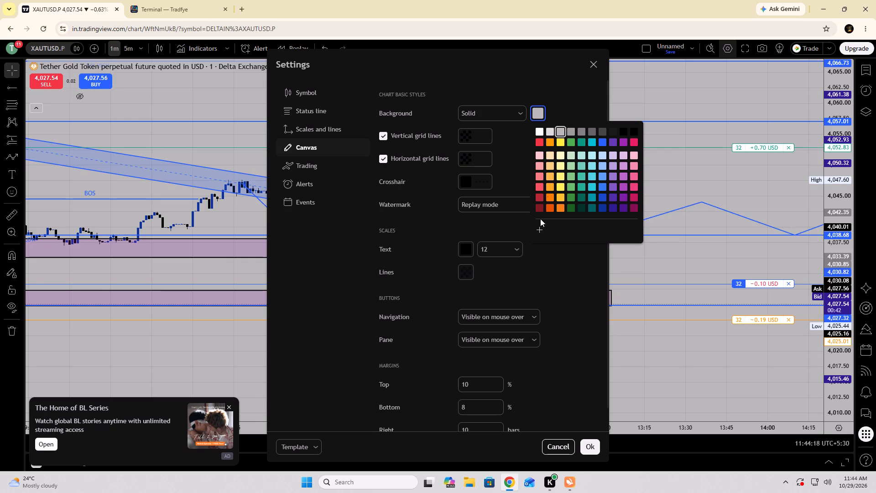
Mix a custom background colour, trying several hues and shades, settle on pale pinkish grey #e1dcdc, and close the chart settings.
{"action": "left_click", "coordinate": [536, 228]}
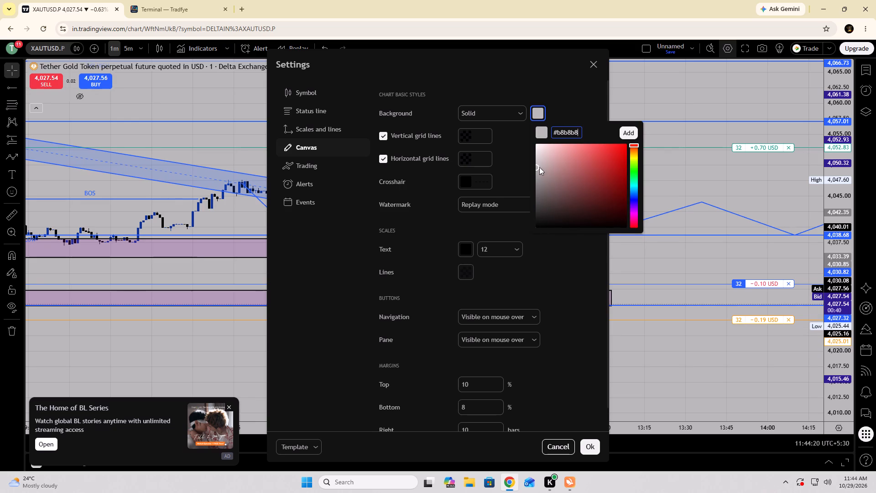
{"action": "left_click", "coordinate": [533, 165]}
{"action": "left_click_drag", "start_coordinate": [537, 165], "coordinate": [546, 186]}
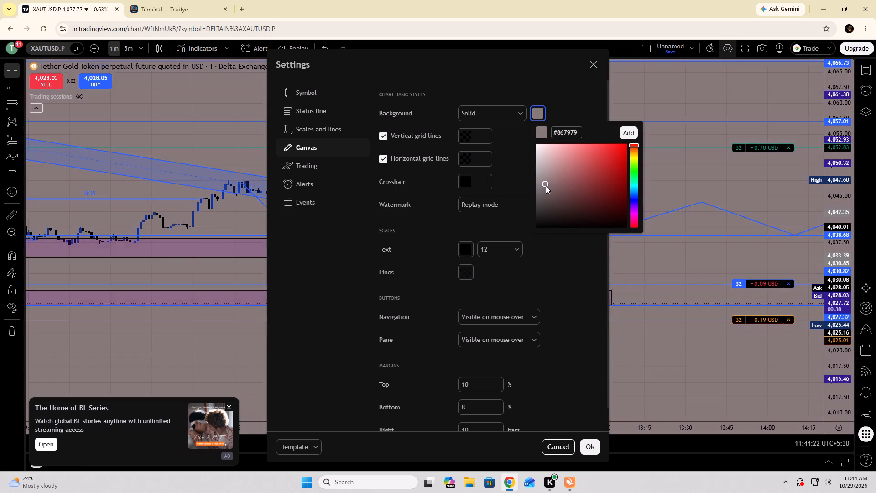
{"action": "left_click_drag", "start_coordinate": [546, 186], "coordinate": [600, 228]}
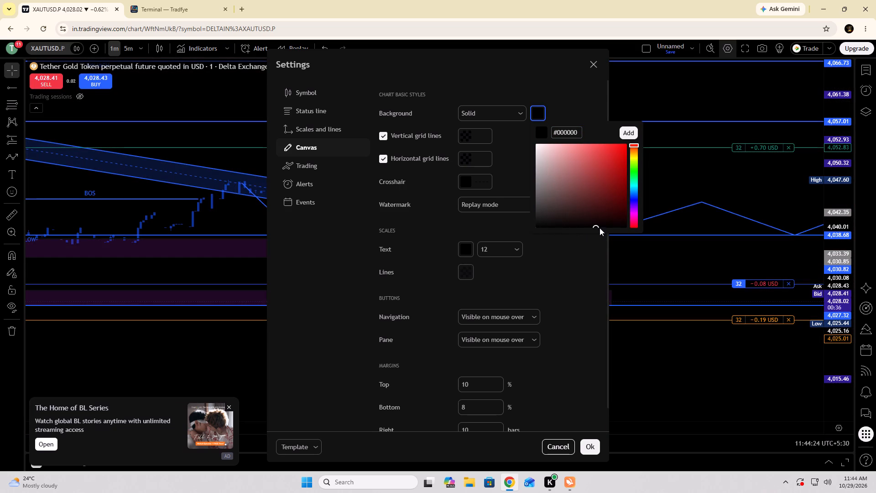
{"action": "left_click_drag", "start_coordinate": [600, 228], "coordinate": [607, 163]}
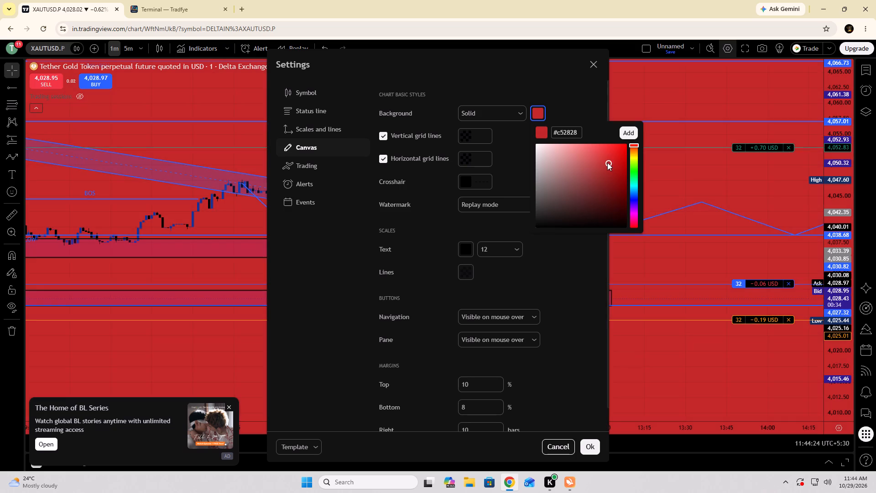
{"action": "left_click_drag", "start_coordinate": [607, 163], "coordinate": [575, 160]}
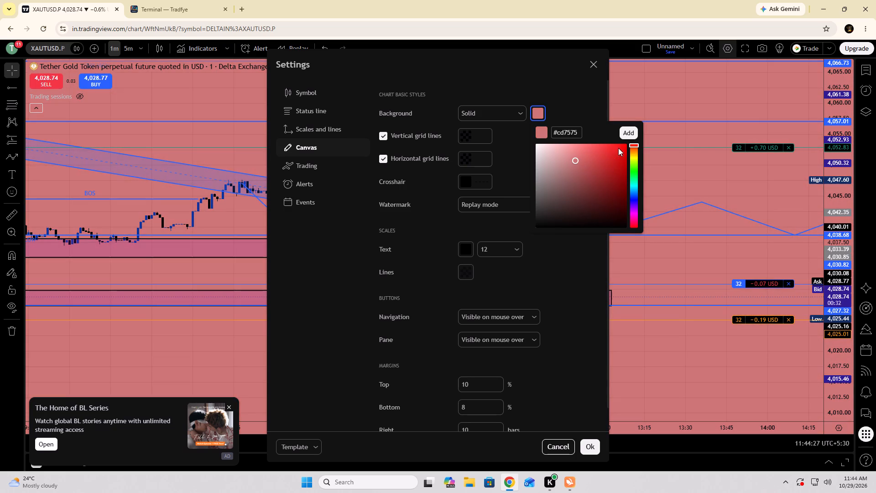
{"action": "left_click_drag", "start_coordinate": [631, 145], "coordinate": [633, 162]}
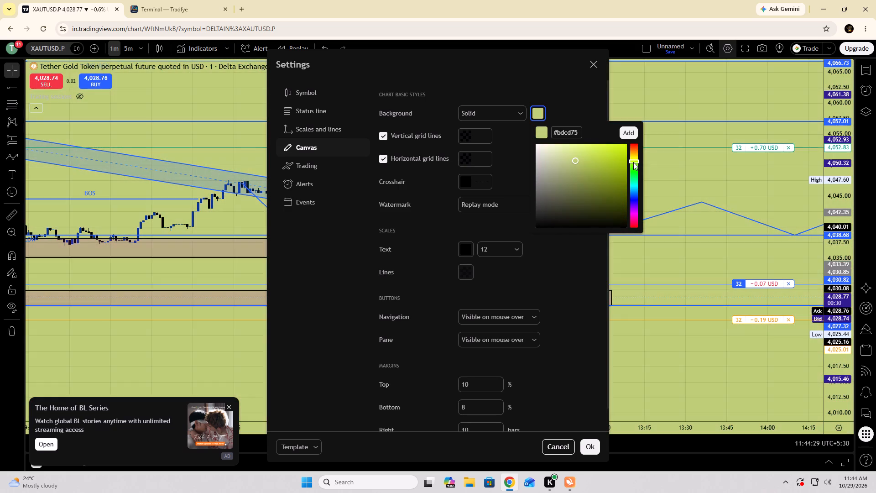
{"action": "left_click_drag", "start_coordinate": [633, 162], "coordinate": [636, 206]}
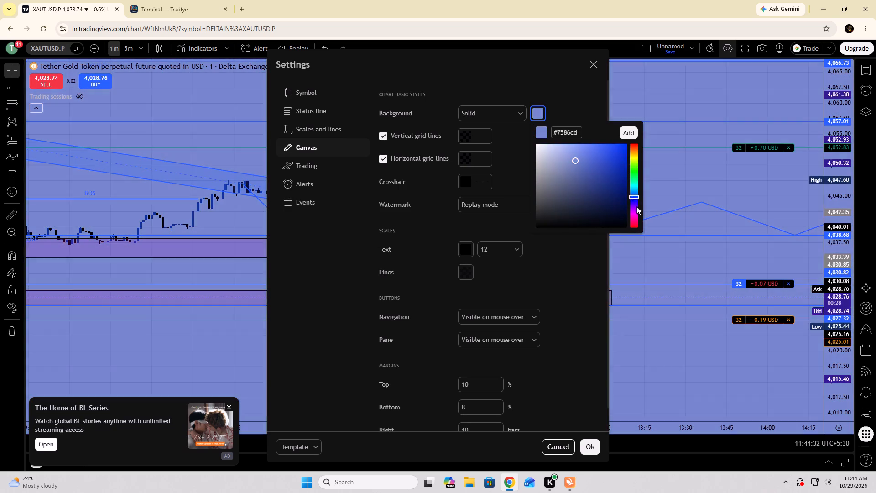
{"action": "left_click_drag", "start_coordinate": [636, 206], "coordinate": [634, 146]}
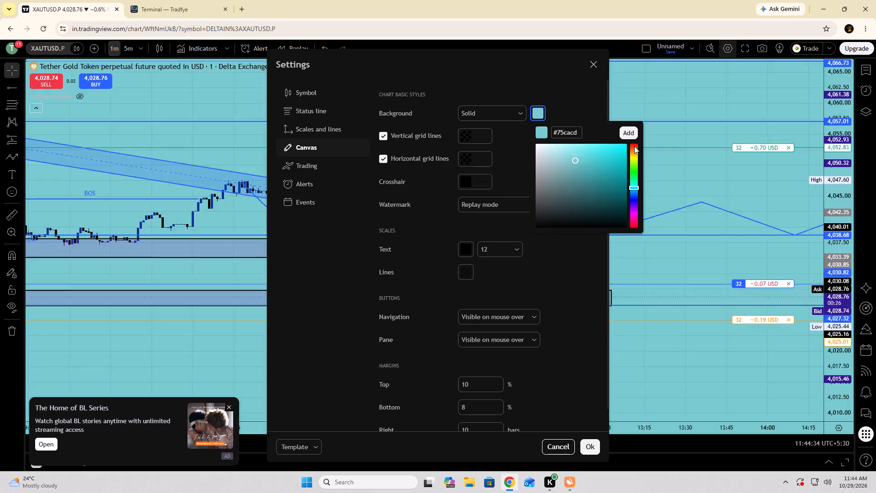
{"action": "left_click_drag", "start_coordinate": [634, 146], "coordinate": [631, 100]}
{"action": "left_click_drag", "start_coordinate": [576, 159], "coordinate": [553, 171]}
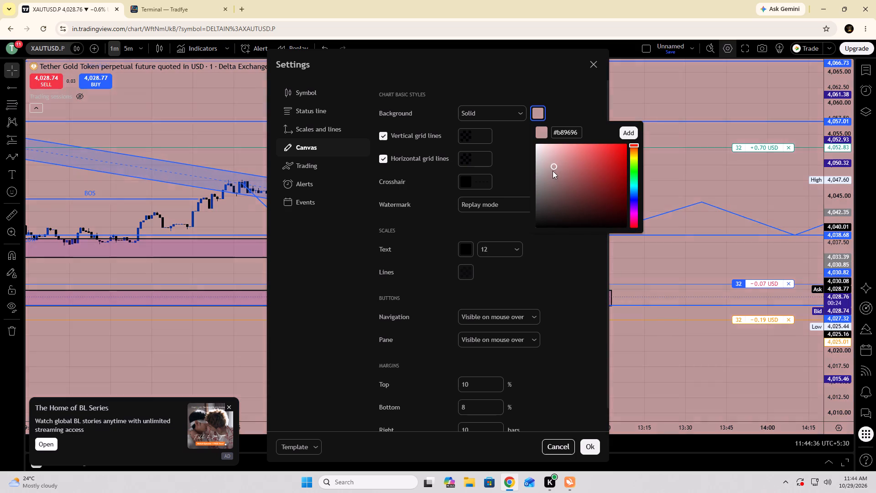
{"action": "left_click_drag", "start_coordinate": [553, 171], "coordinate": [530, 159]}
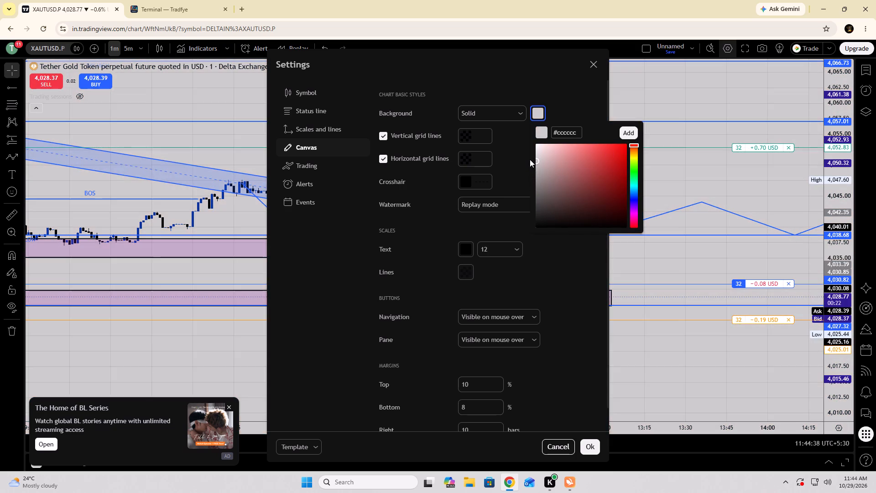
{"action": "left_click_drag", "start_coordinate": [530, 159], "coordinate": [539, 153]}
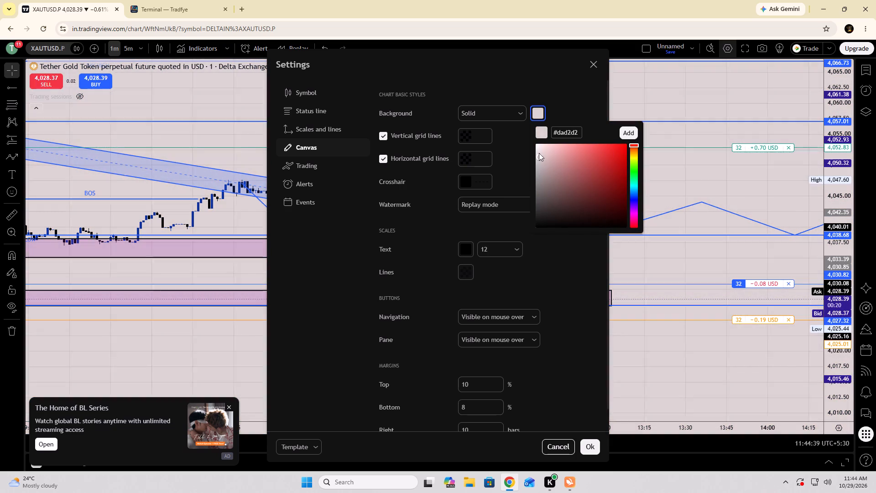
{"action": "left_click_drag", "start_coordinate": [539, 153], "coordinate": [542, 150]}
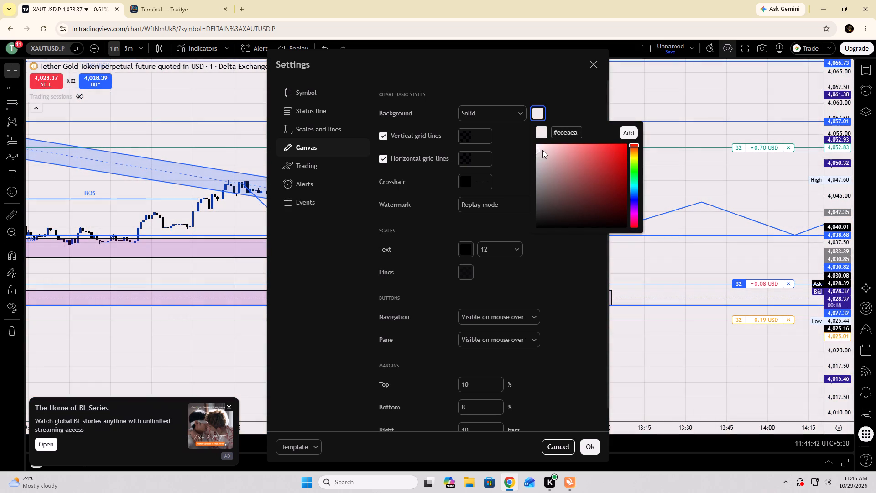
{"action": "left_click_drag", "start_coordinate": [542, 150], "coordinate": [552, 151]}
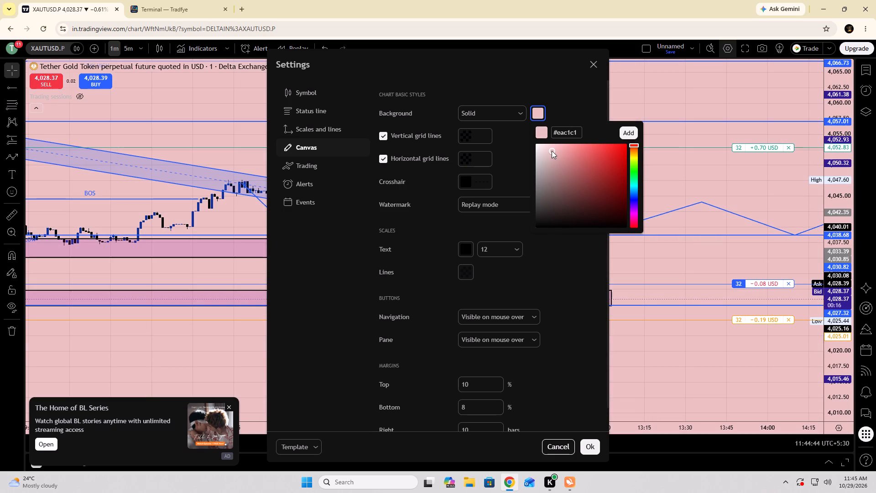
{"action": "left_click_drag", "start_coordinate": [552, 151], "coordinate": [537, 154]}
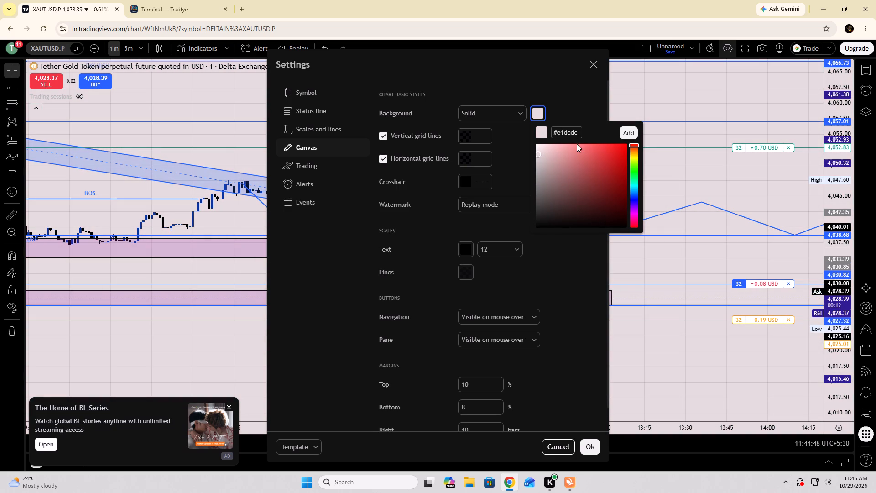
{"action": "left_click", "coordinate": [593, 67]}
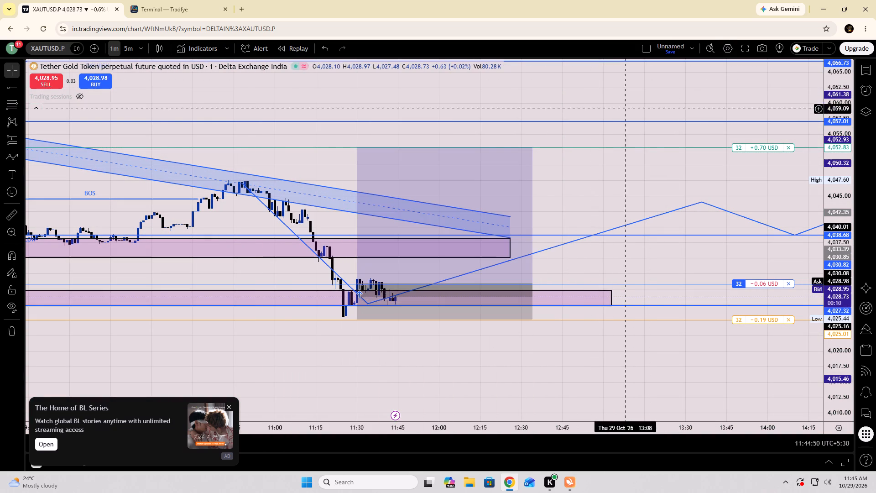
Dismiss the advert and reframe the XAUTUSD.P chart with a tighter price range around the Long position and latest candles.
{"action": "left_click", "coordinate": [229, 406]}
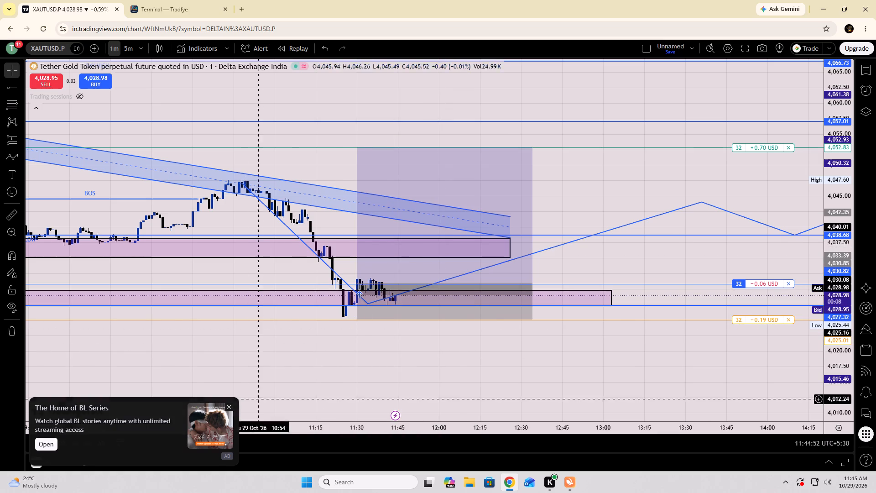
{"action": "left_click_drag", "start_coordinate": [474, 389], "coordinate": [408, 388]}
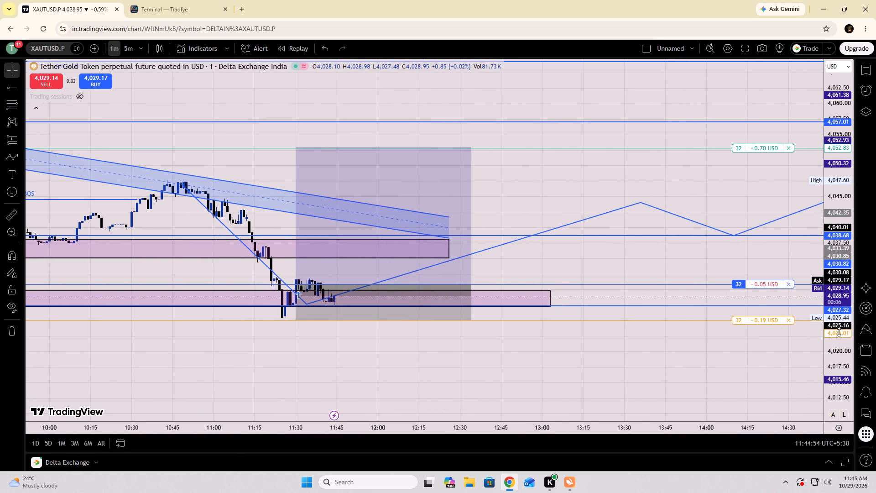
{"action": "left_click_drag", "start_coordinate": [848, 332], "coordinate": [844, 254]}
{"action": "left_click_drag", "start_coordinate": [615, 270], "coordinate": [610, 227]}
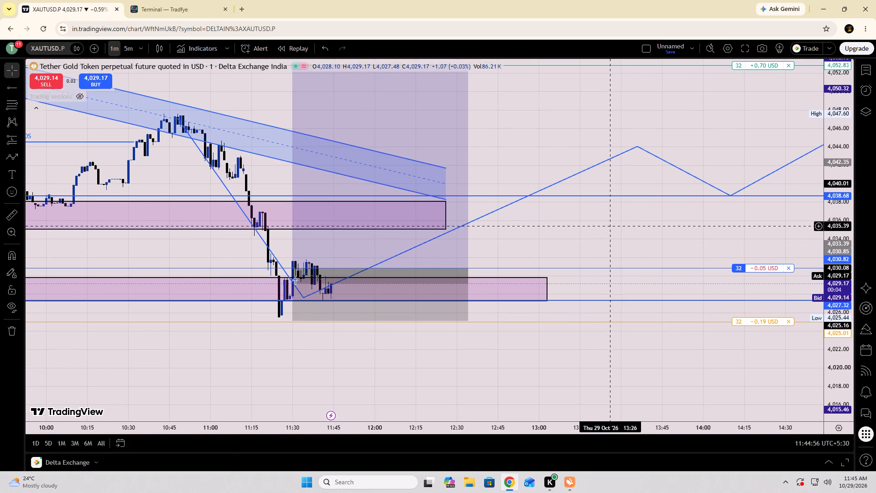
Switch to Tradfye's XAUT/USDT Whales view and adjust its price scale until the latest candles and whale bubbles are framed for examination.
{"action": "left_click", "coordinate": [167, 0]}
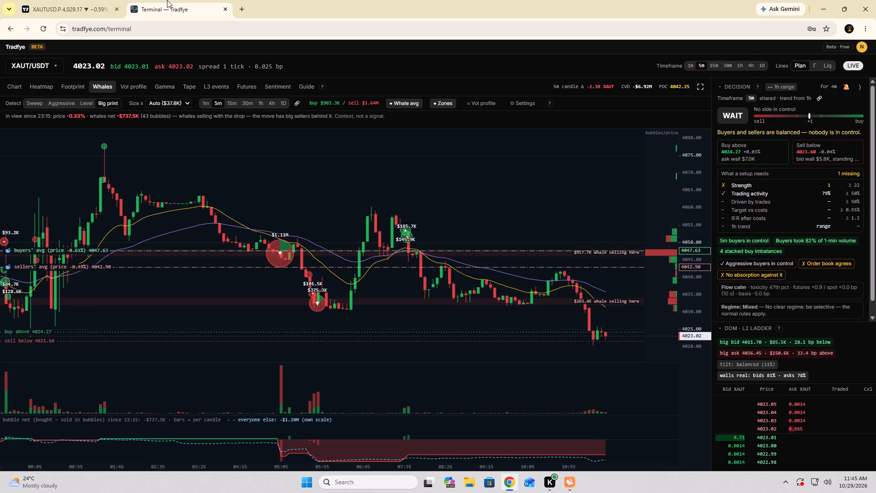
{"action": "left_click", "coordinate": [600, 223]}
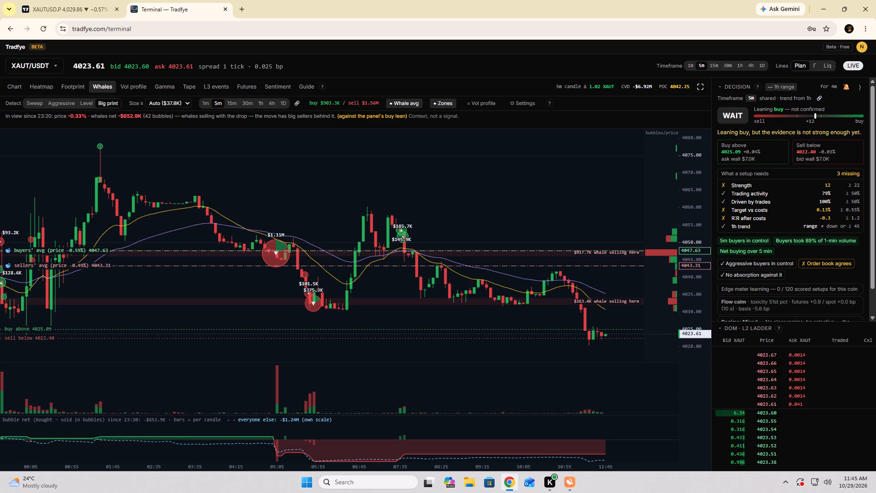
{"action": "left_click_drag", "start_coordinate": [699, 221], "coordinate": [694, 252]}
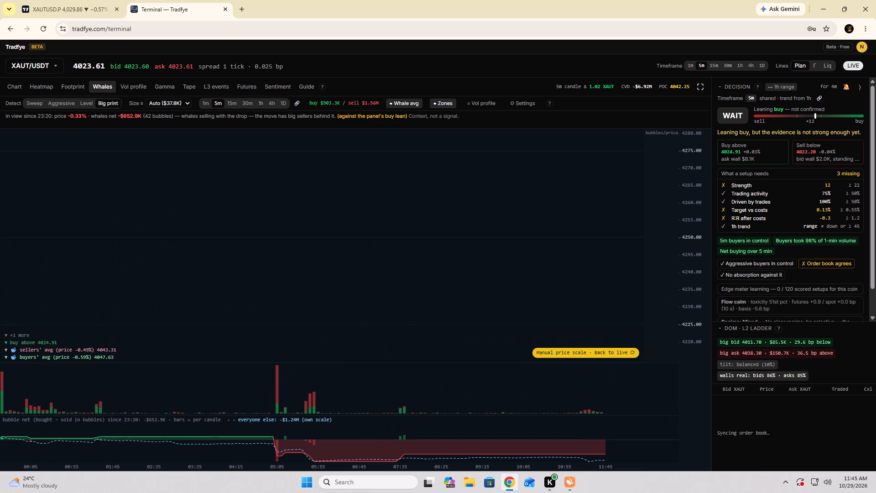
{"action": "left_click_drag", "start_coordinate": [694, 252], "coordinate": [694, 196]}
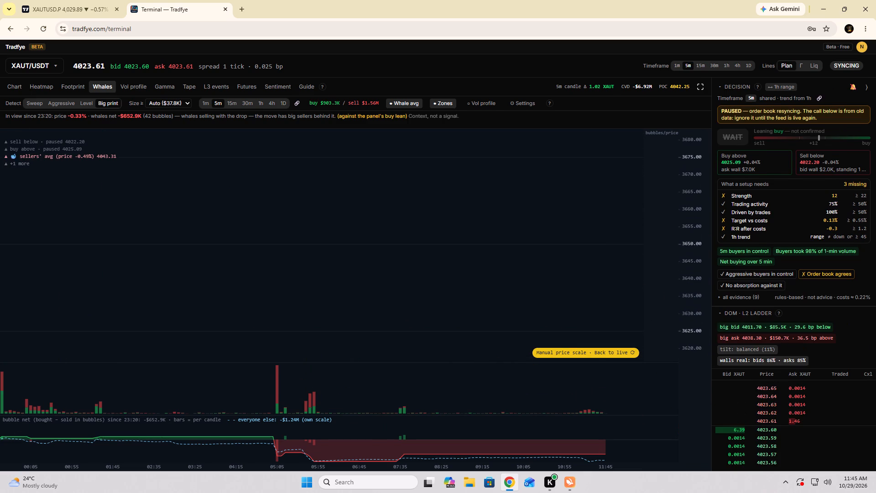
{"action": "left_click_drag", "start_coordinate": [694, 196], "coordinate": [694, 208]}
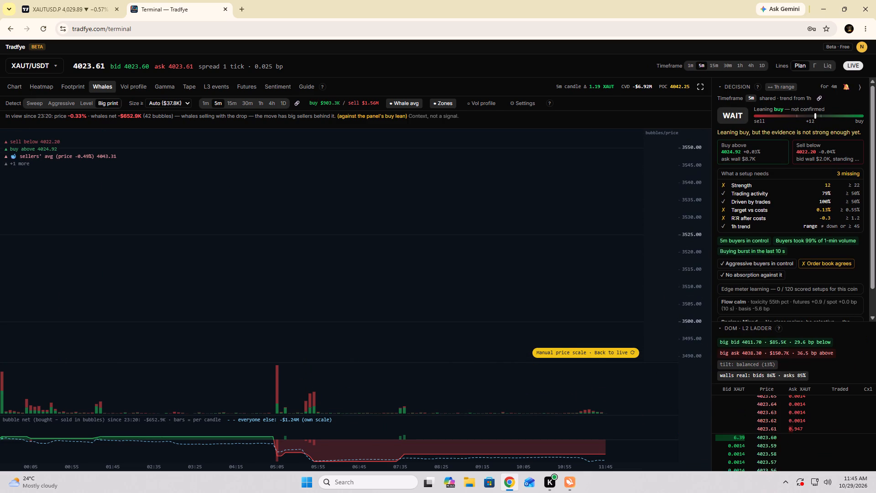
{"action": "left_click_drag", "start_coordinate": [694, 205], "coordinate": [697, 192]}
{"action": "left_click_drag", "start_coordinate": [697, 195], "coordinate": [699, 268]}
{"action": "left_click_drag", "start_coordinate": [702, 233], "coordinate": [700, 249]}
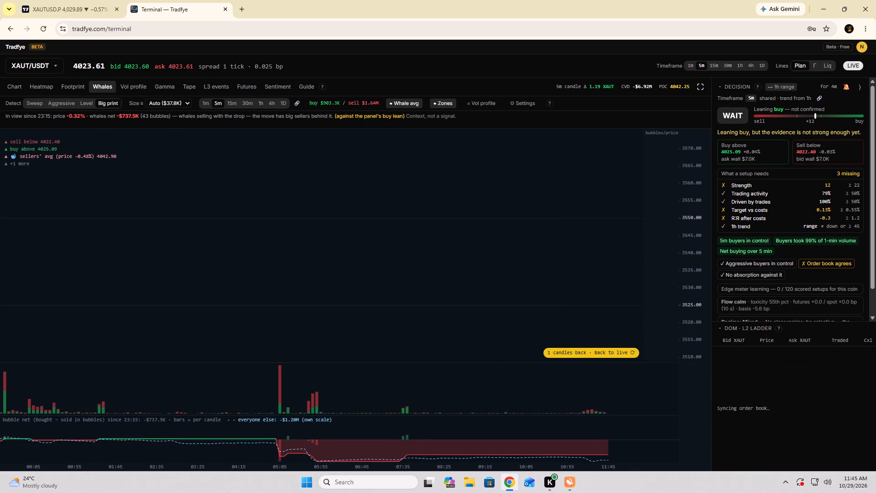
{"action": "left_click_drag", "start_coordinate": [700, 249], "coordinate": [700, 261]}
{"action": "left_click_drag", "start_coordinate": [690, 178], "coordinate": [683, 291]}
{"action": "left_click_drag", "start_coordinate": [691, 206], "coordinate": [681, 363]}
{"action": "left_click_drag", "start_coordinate": [686, 223], "coordinate": [677, 350]}
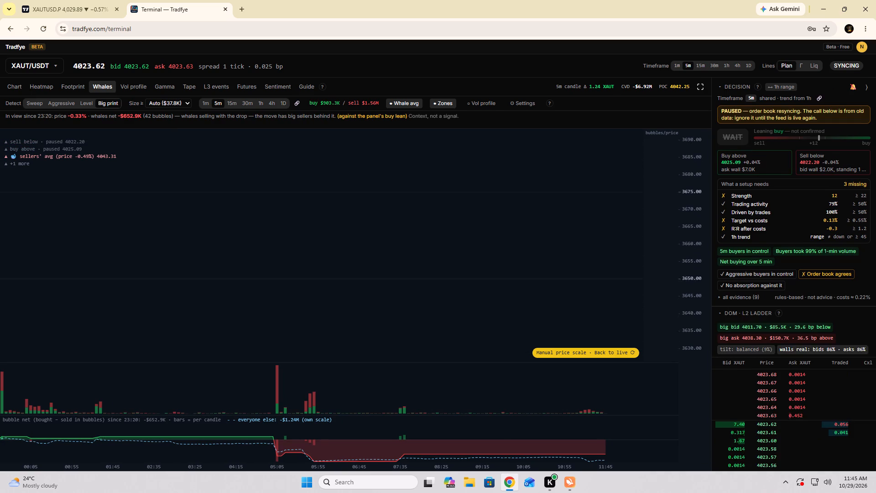
{"action": "left_click_drag", "start_coordinate": [677, 350], "coordinate": [675, 492]}
{"action": "left_click_drag", "start_coordinate": [690, 144], "coordinate": [683, 492]}
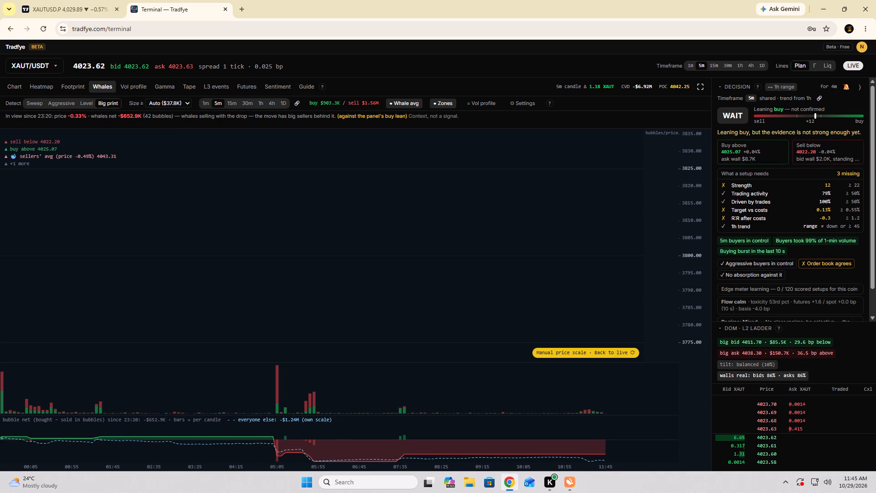
{"action": "left_click_drag", "start_coordinate": [683, 492], "coordinate": [683, 492]}
{"action": "left_click_drag", "start_coordinate": [703, 163], "coordinate": [652, 449]}
{"action": "left_click_drag", "start_coordinate": [697, 184], "coordinate": [678, 487]}
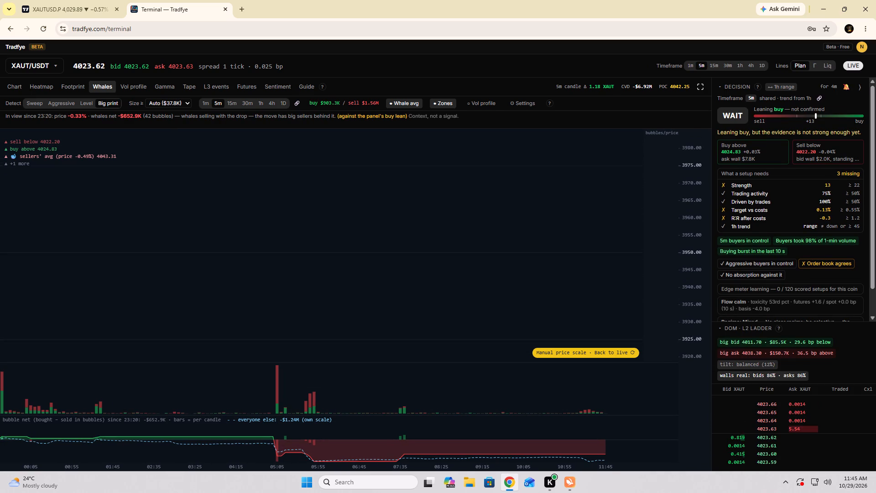
{"action": "left_click_drag", "start_coordinate": [678, 487], "coordinate": [675, 492]}
{"action": "left_click_drag", "start_coordinate": [685, 225], "coordinate": [682, 397]}
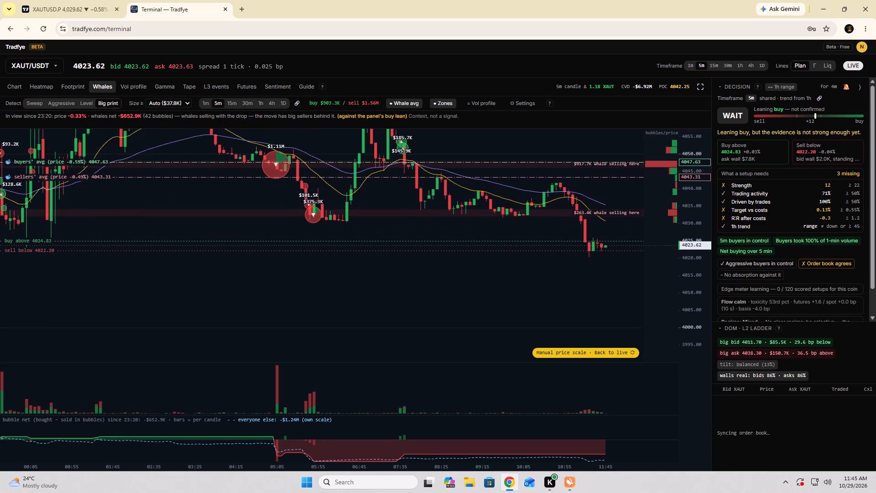
{"action": "left_click_drag", "start_coordinate": [682, 397], "coordinate": [547, 457]}
{"action": "left_click_drag", "start_coordinate": [417, 272], "coordinate": [299, 280]}
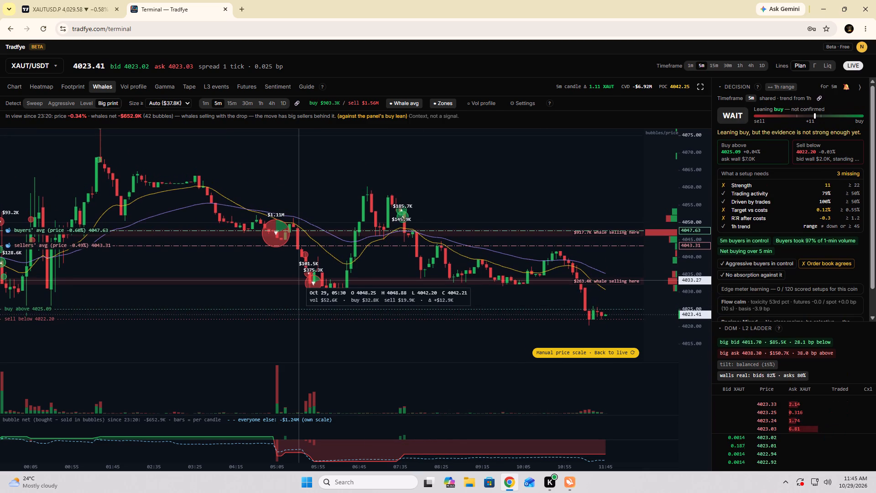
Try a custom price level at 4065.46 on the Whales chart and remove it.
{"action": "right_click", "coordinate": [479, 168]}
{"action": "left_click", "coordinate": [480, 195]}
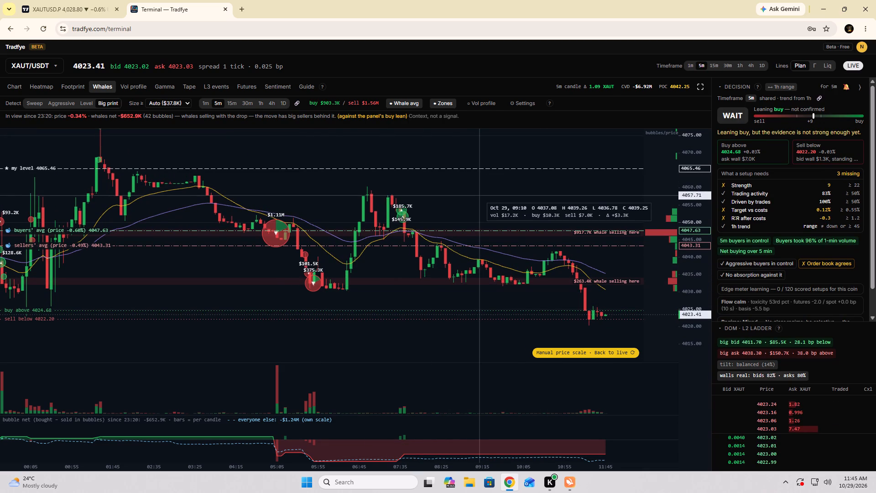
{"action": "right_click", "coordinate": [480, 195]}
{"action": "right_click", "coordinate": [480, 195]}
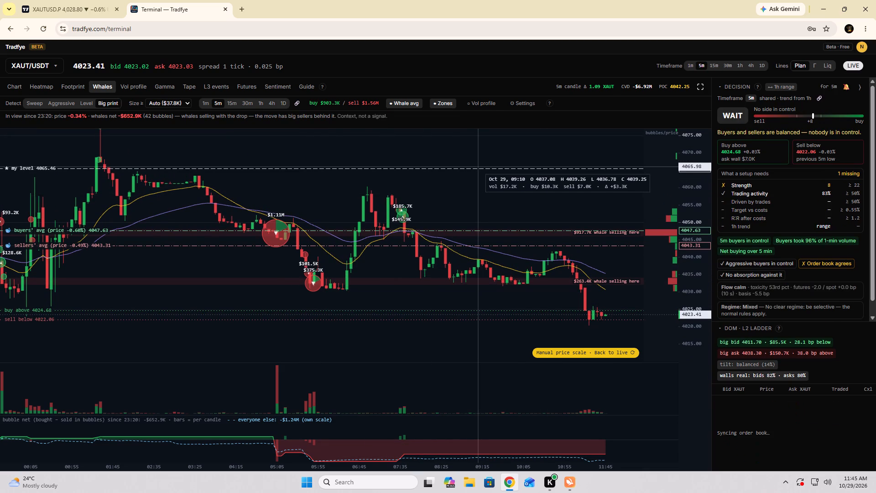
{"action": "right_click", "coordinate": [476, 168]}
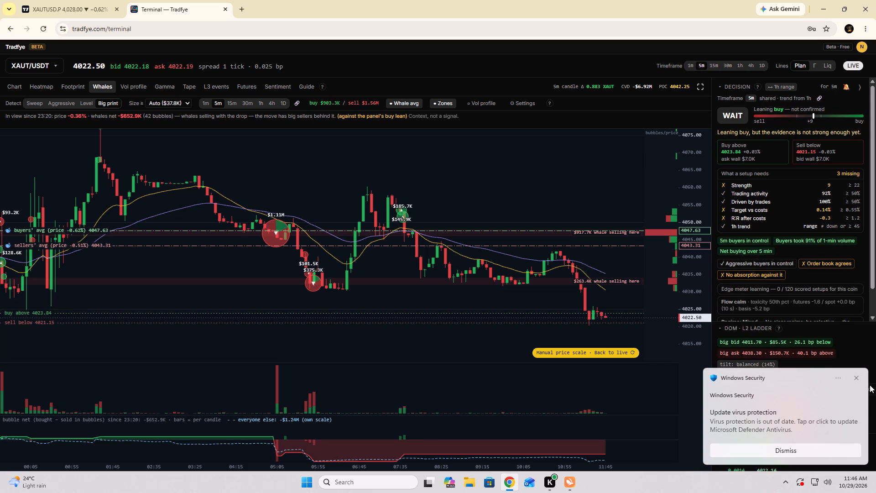
Dismiss the Windows Security notification about virus protection.
{"action": "left_click", "coordinate": [855, 377]}
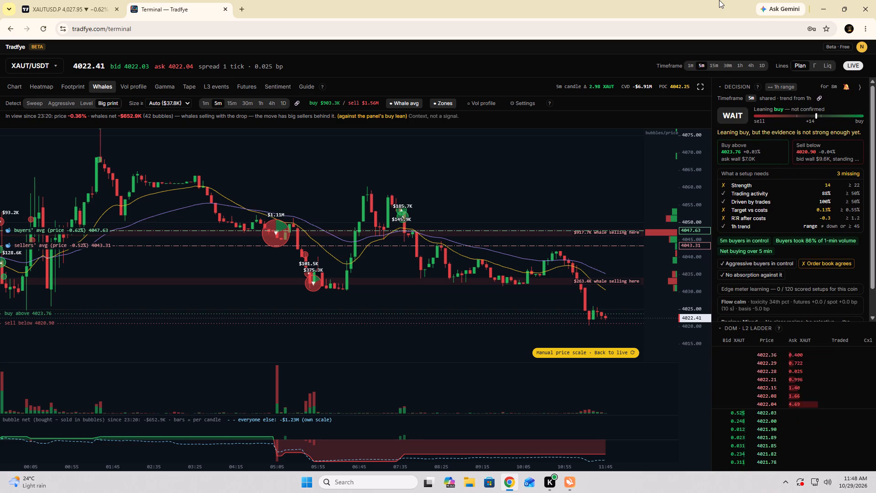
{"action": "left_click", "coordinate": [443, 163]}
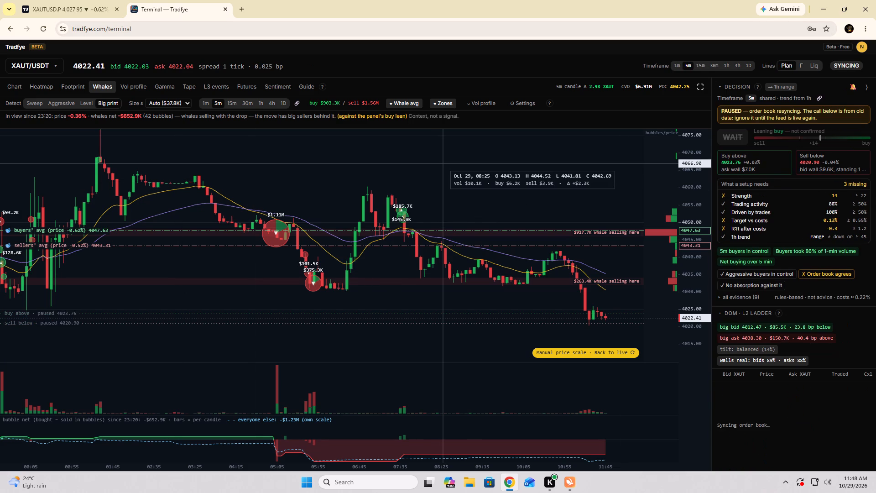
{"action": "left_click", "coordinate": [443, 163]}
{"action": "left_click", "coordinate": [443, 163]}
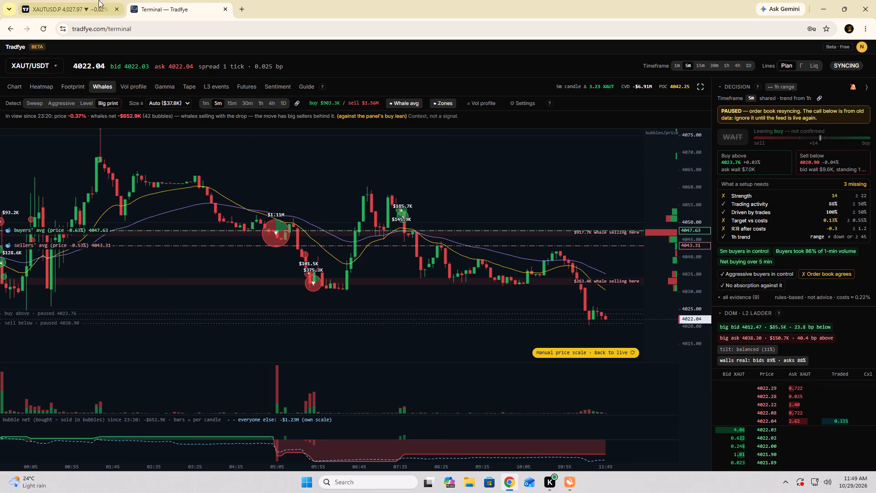
Return to the TradingView XAUTUSD.P chart and reframe it to examine the Long position, its take-profit and stop levels, and recent candles.
{"action": "left_click", "coordinate": [82, 0]}
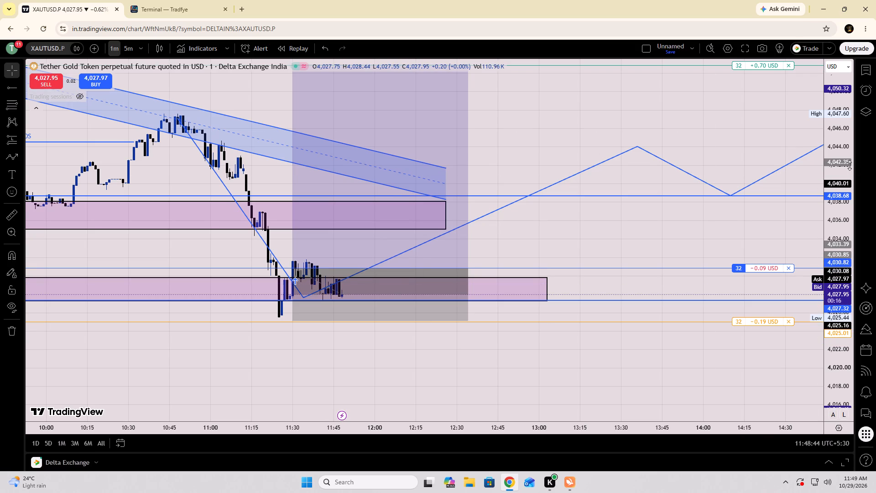
{"action": "left_click_drag", "start_coordinate": [846, 165], "coordinate": [838, 227]}
{"action": "left_click_drag", "start_coordinate": [831, 191], "coordinate": [824, 215]}
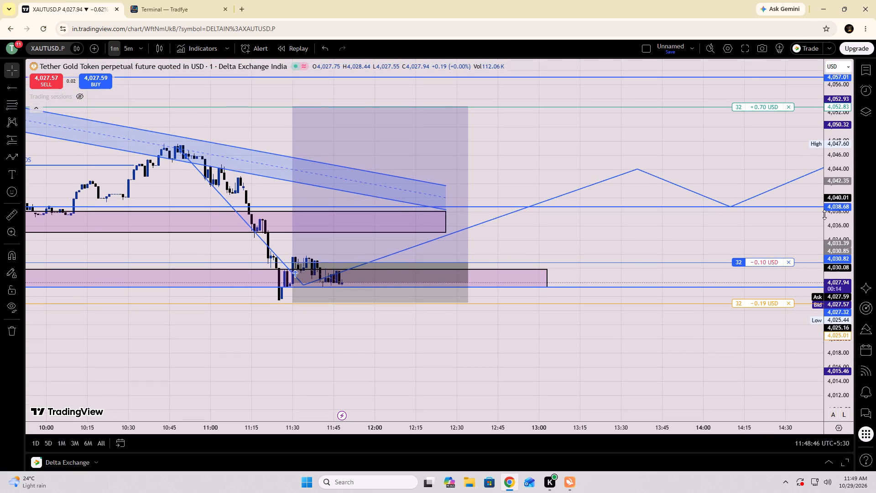
{"action": "left_click_drag", "start_coordinate": [824, 215], "coordinate": [824, 217]}
{"action": "left_click_drag", "start_coordinate": [555, 164], "coordinate": [543, 195]}
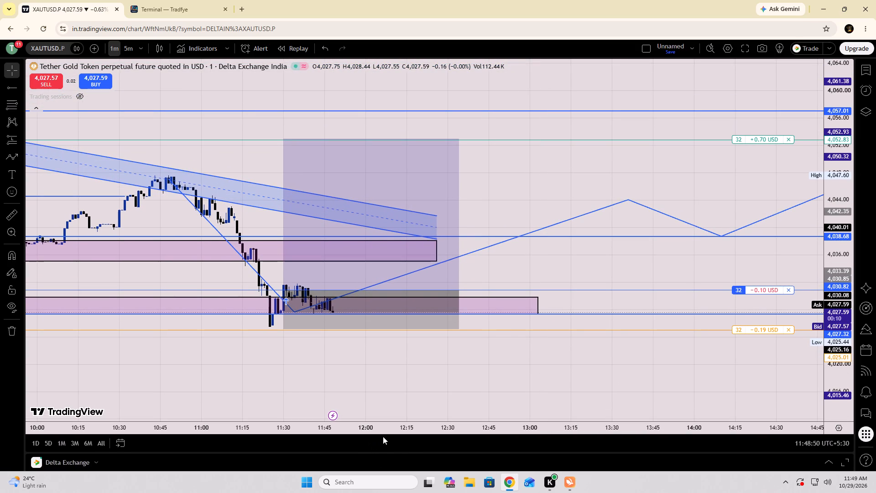
{"action": "left_click_drag", "start_coordinate": [401, 431], "coordinate": [404, 431]}
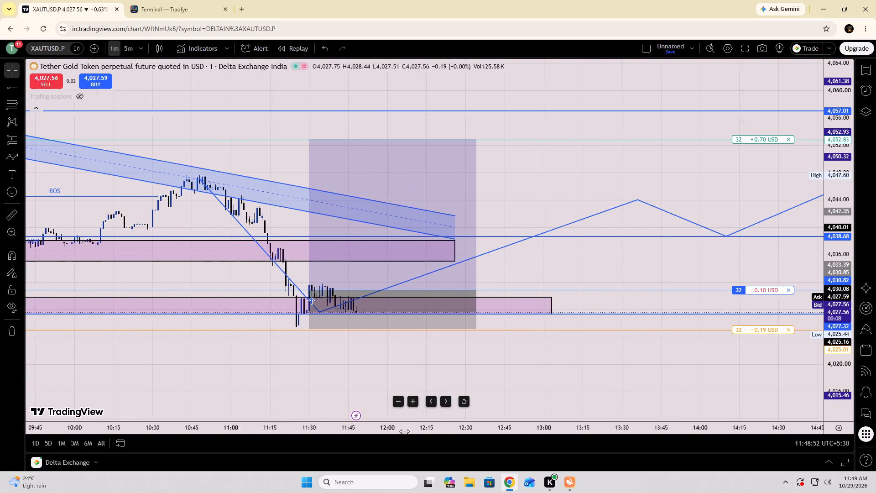
{"action": "left_click_drag", "start_coordinate": [404, 431], "coordinate": [275, 442]}
{"action": "left_click_drag", "start_coordinate": [304, 371], "coordinate": [494, 413]}
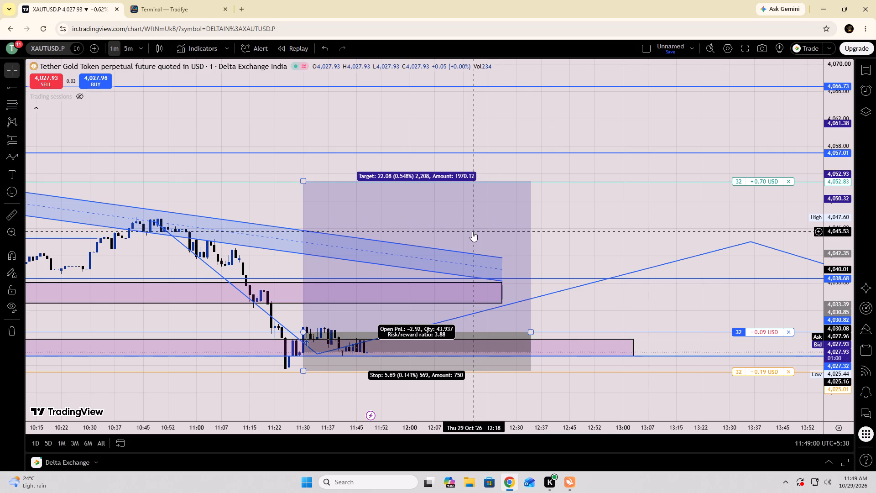
Switch back to Tradfye and check the latest XAUT/USDT whale activity and order-flow reading.
{"action": "left_click", "coordinate": [150, 4]}
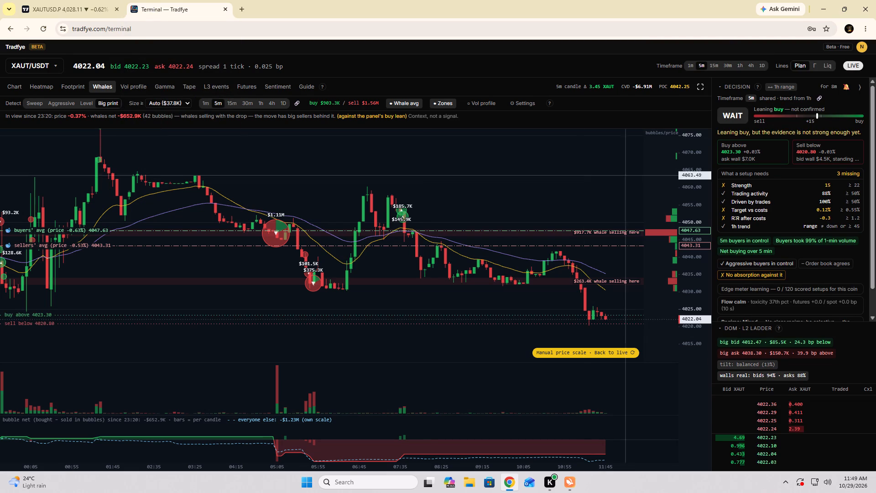
{"action": "left_click_drag", "start_coordinate": [542, 180], "coordinate": [535, 180]}
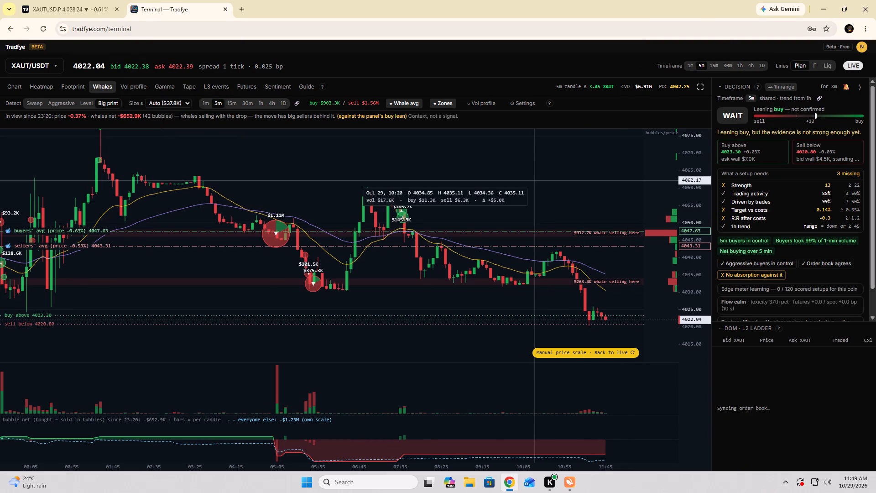
{"action": "left_click", "coordinate": [535, 180]}
{"action": "left_click", "coordinate": [535, 180]}
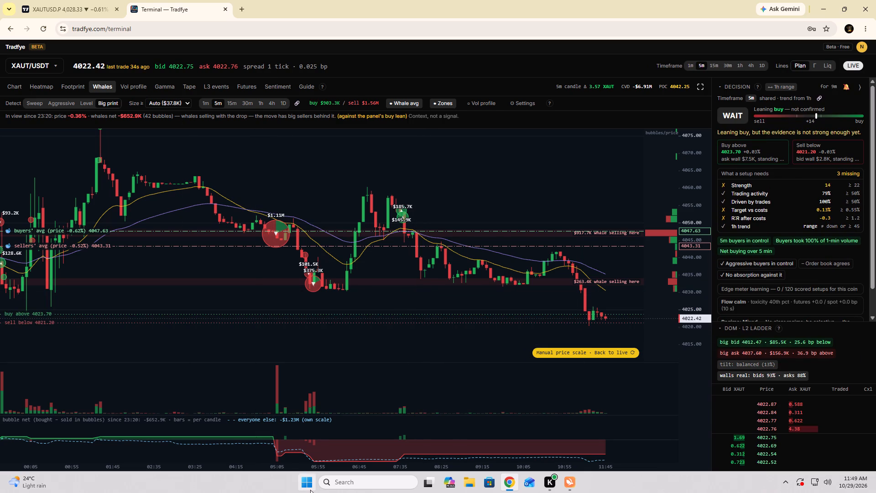
Return to TradingView and change the chart symbol to BTCUSD, then to Delta Exchange's BTCUSD.P perpetual.
{"action": "left_click", "coordinate": [83, 0]}
{"action": "left_click", "coordinate": [51, 53]}
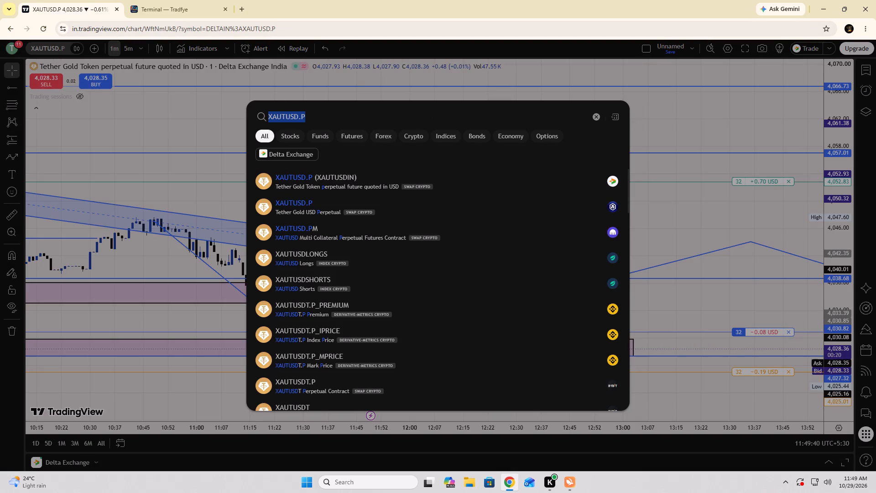
{"action": "left_click", "coordinate": [589, 113]}
{"action": "left_click", "coordinate": [596, 113]}
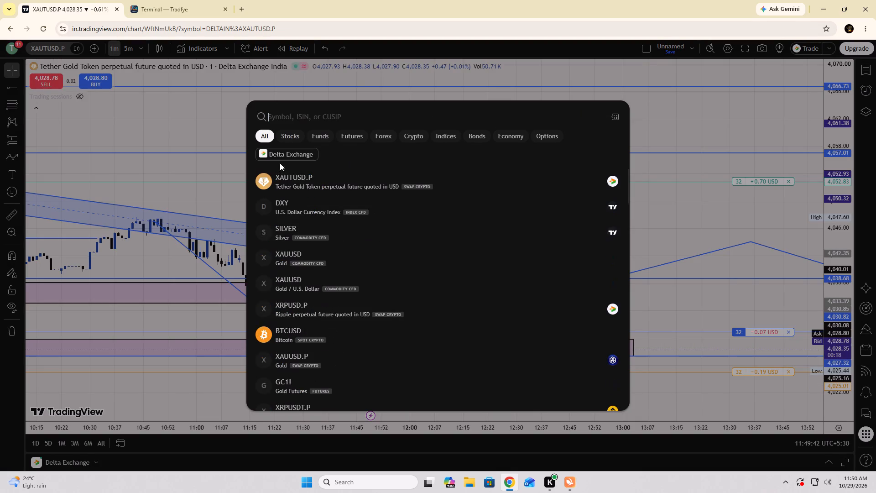
{"action": "left_click", "coordinate": [285, 331]}
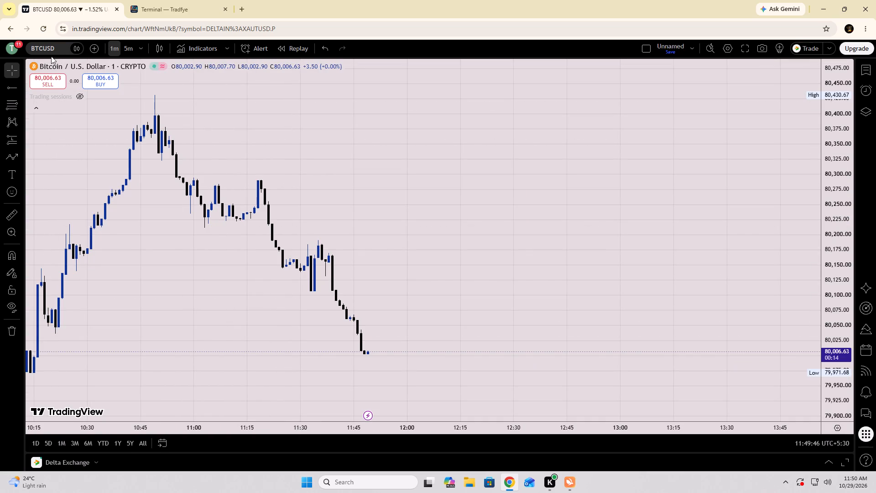
{"action": "left_click", "coordinate": [57, 51]}
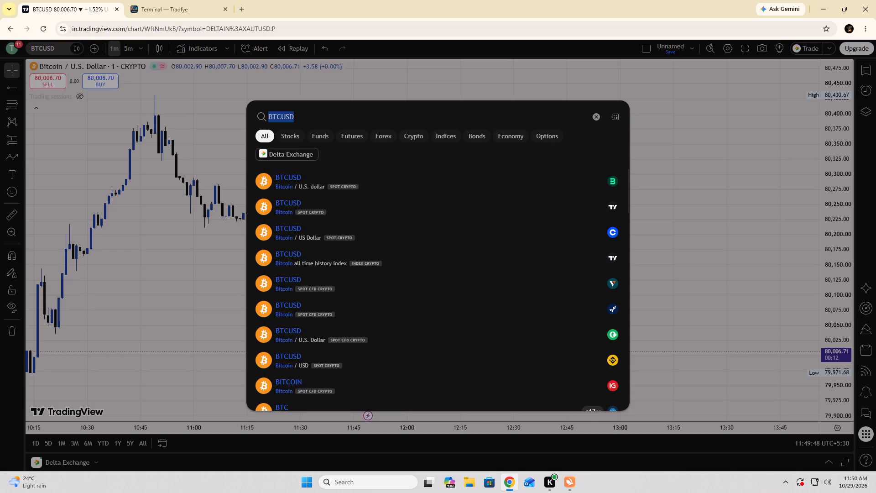
{"action": "left_click", "coordinate": [589, 114]}
{"action": "left_click", "coordinate": [255, 149]}
{"action": "left_click", "coordinate": [265, 147]}
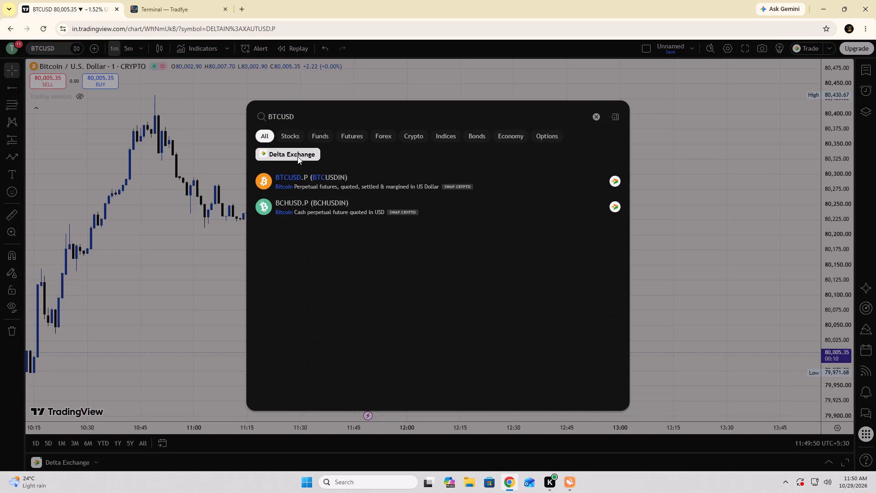
{"action": "left_click", "coordinate": [323, 176]}
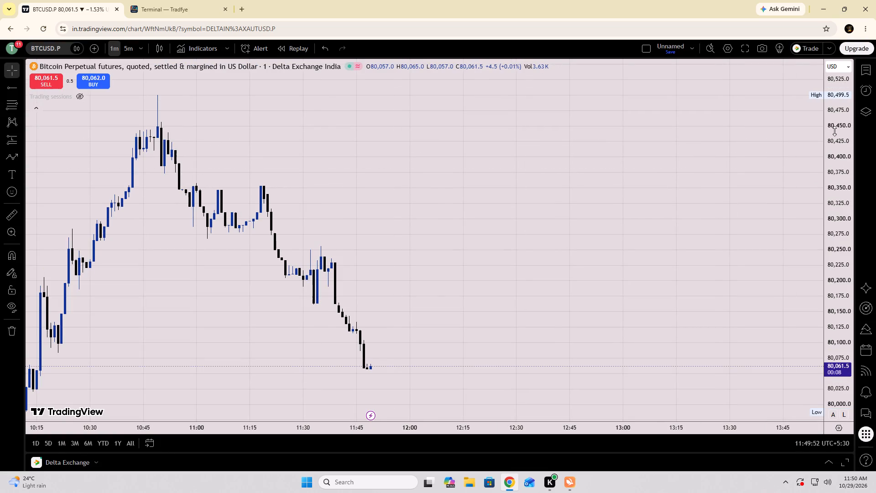
Reframe the BTCUSD.P one-minute chart to examine its recent rise and decline, and dismiss the advert.
{"action": "left_click_drag", "start_coordinate": [845, 145], "coordinate": [813, 415]}
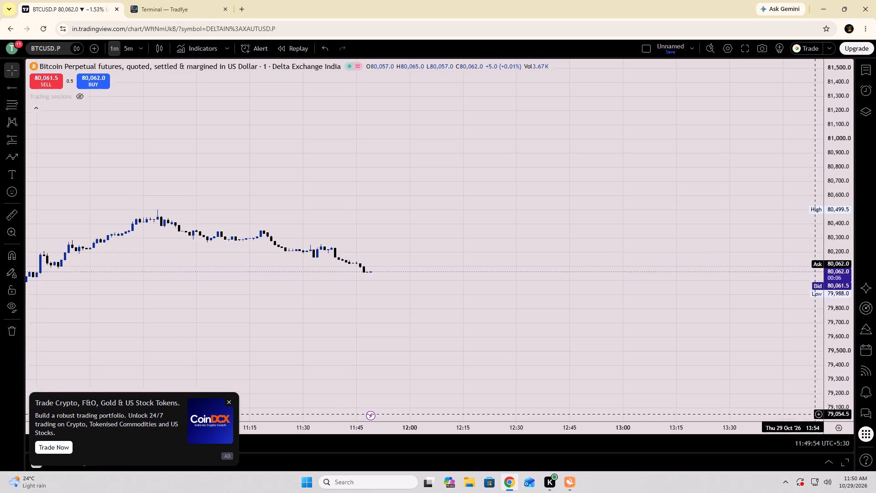
{"action": "left_click_drag", "start_coordinate": [813, 415], "coordinate": [812, 414]}
{"action": "left_click_drag", "start_coordinate": [563, 207], "coordinate": [875, 205]}
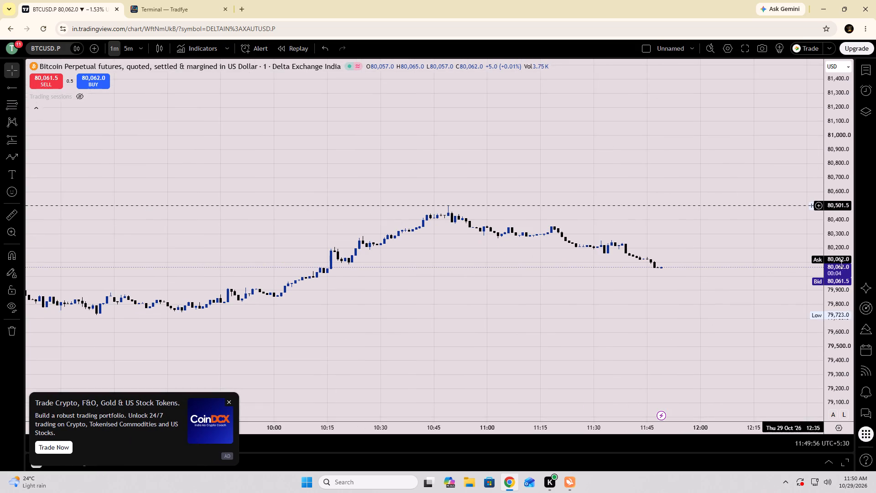
{"action": "left_click_drag", "start_coordinate": [843, 267], "coordinate": [839, 150]}
{"action": "left_click_drag", "start_coordinate": [837, 265], "coordinate": [837, 127]}
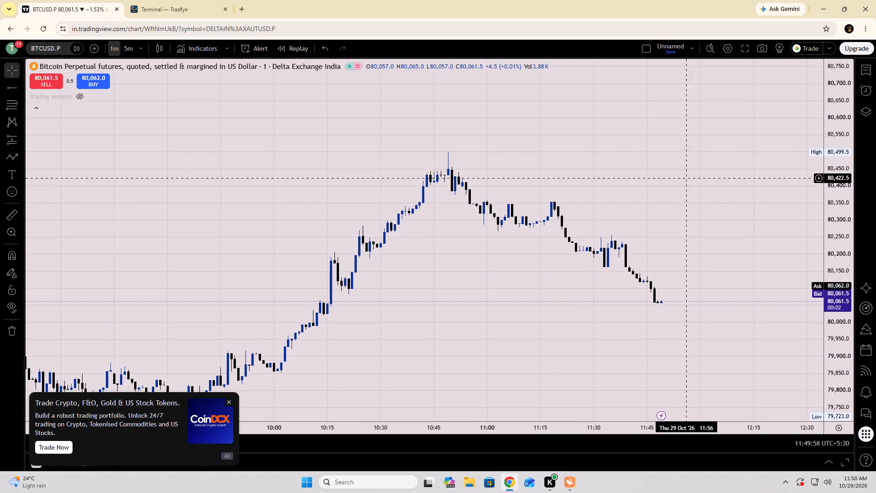
{"action": "left_click", "coordinate": [226, 405]}
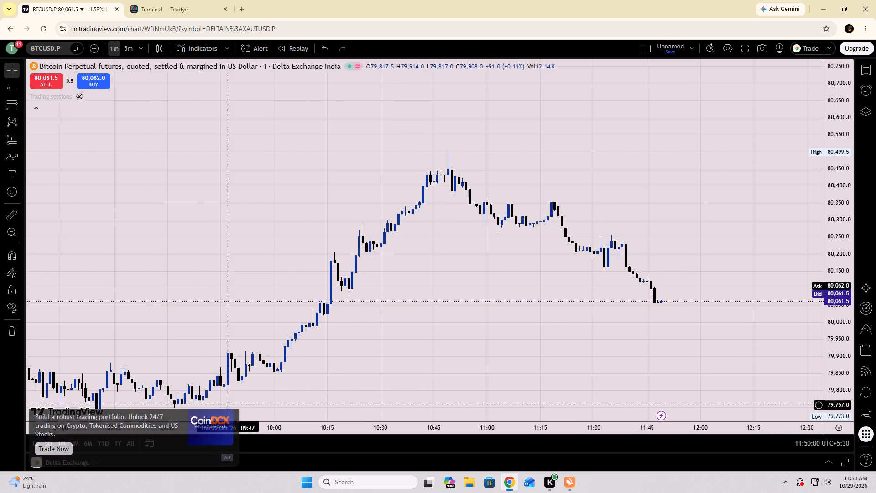
Draw a rectangle zone under the morning low, from about 79,700 to 79,667 and from 07:23 to 12:51.
{"action": "left_click_drag", "start_coordinate": [250, 427], "coordinate": [516, 437]}
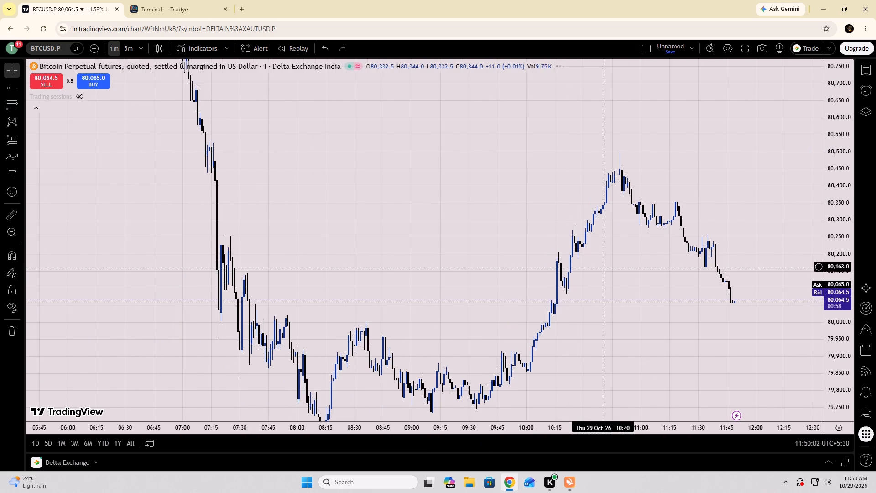
{"action": "left_click_drag", "start_coordinate": [604, 265], "coordinate": [594, 135]}
{"action": "left_click", "coordinate": [587, 244]}
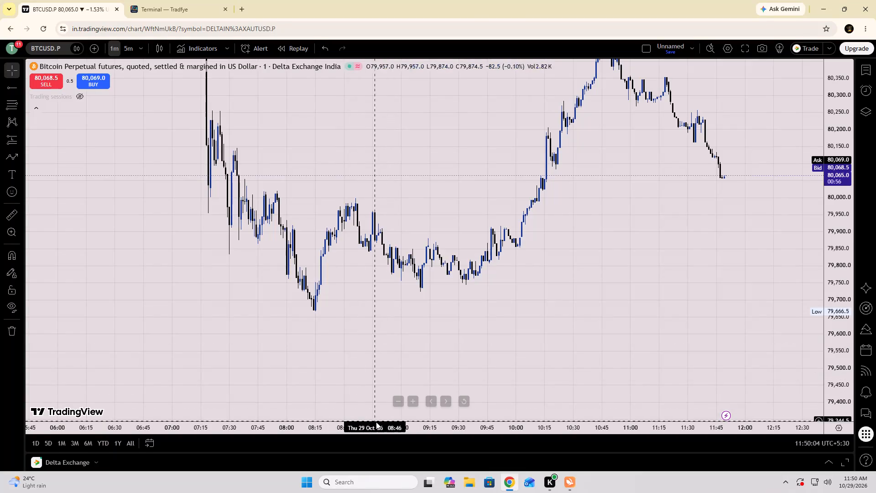
{"action": "left_click_drag", "start_coordinate": [378, 426], "coordinate": [490, 421]}
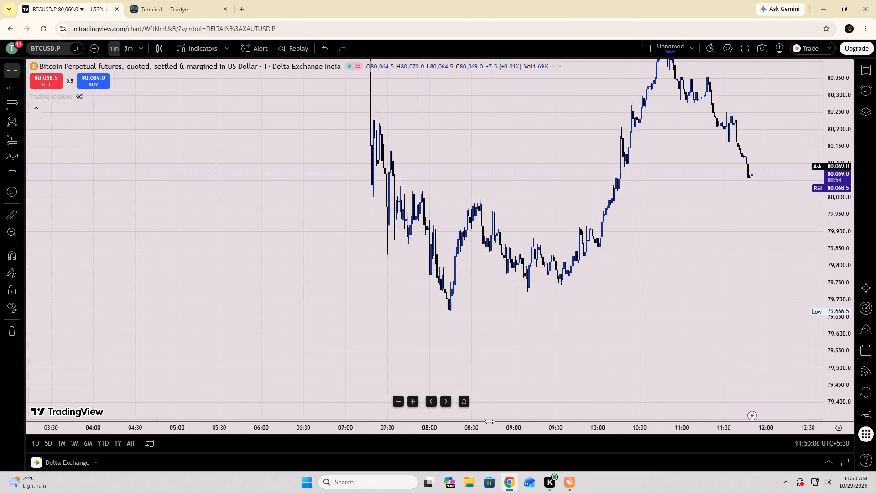
{"action": "left_click_drag", "start_coordinate": [490, 421], "coordinate": [323, 419]}
{"action": "left_click_drag", "start_coordinate": [482, 270], "coordinate": [459, 225]}
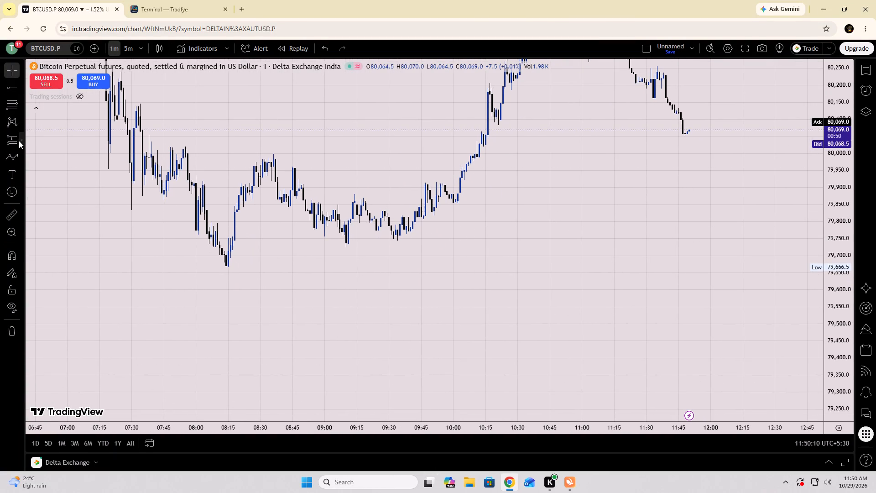
{"action": "left_click", "coordinate": [19, 141]}
{"action": "left_click", "coordinate": [21, 158]}
{"action": "left_click_drag", "start_coordinate": [47, 266], "coordinate": [31, 303]}
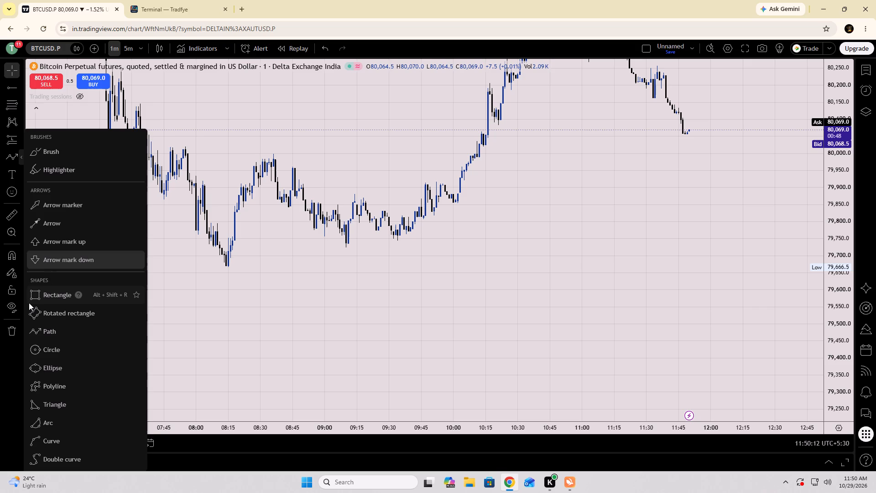
{"action": "left_click", "coordinate": [36, 300]}
{"action": "left_click", "coordinate": [117, 256]}
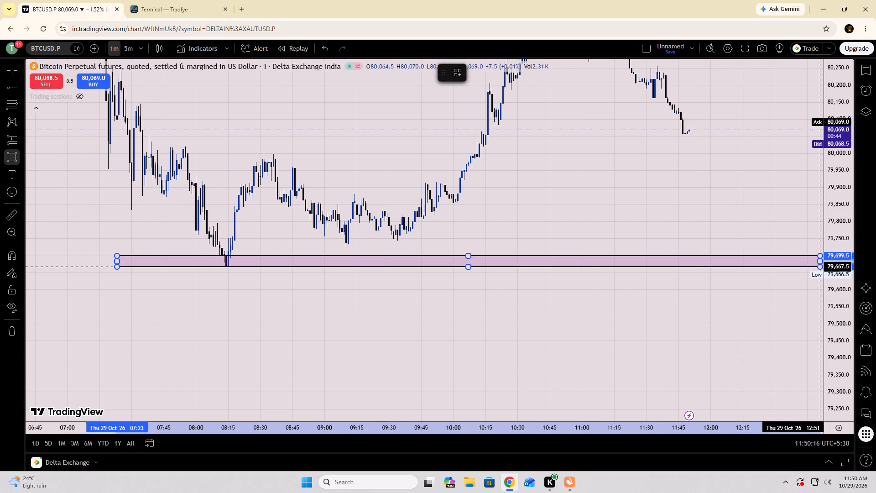
{"action": "left_click", "coordinate": [820, 267]}
{"action": "left_click", "coordinate": [724, 245]}
Draw a second rectangle zone above the first, from about 79,768 to 79,740 and from 08:44 to about 12:25.
{"action": "left_click_drag", "start_coordinate": [682, 241], "coordinate": [452, 255]}
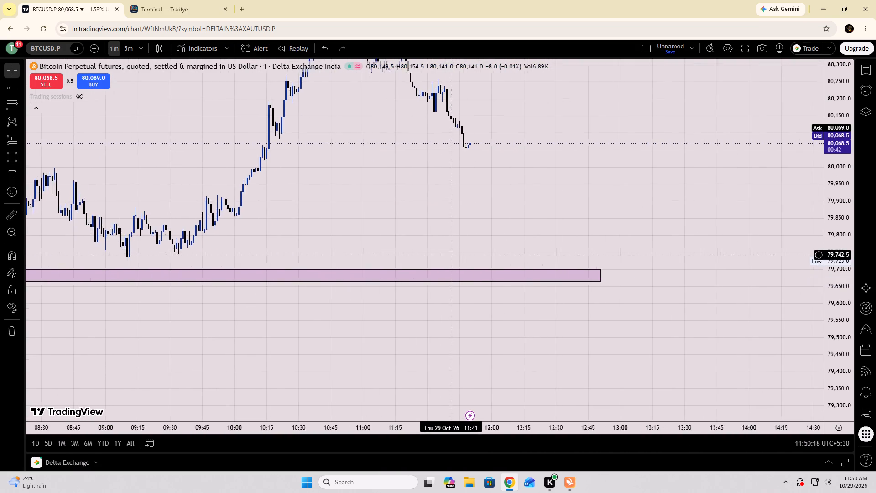
{"action": "left_click_drag", "start_coordinate": [452, 255], "coordinate": [592, 281]}
{"action": "left_click", "coordinate": [7, 156]}
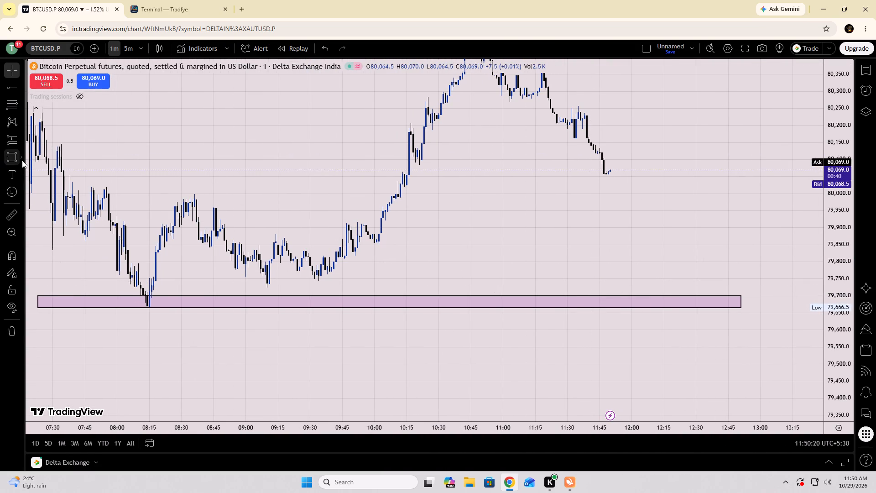
{"action": "left_click", "coordinate": [211, 272]}
{"action": "left_click_drag", "start_coordinate": [210, 269], "coordinate": [313, 289]}
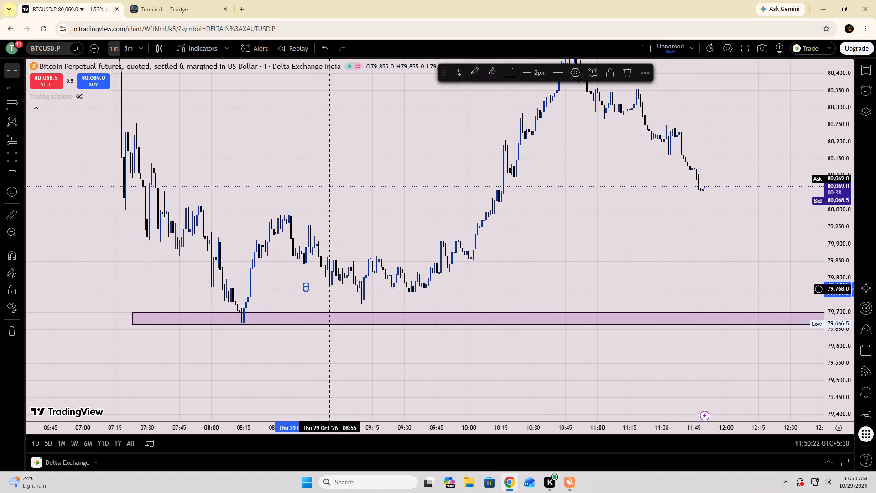
{"action": "left_click_drag", "start_coordinate": [303, 285], "coordinate": [612, 293]}
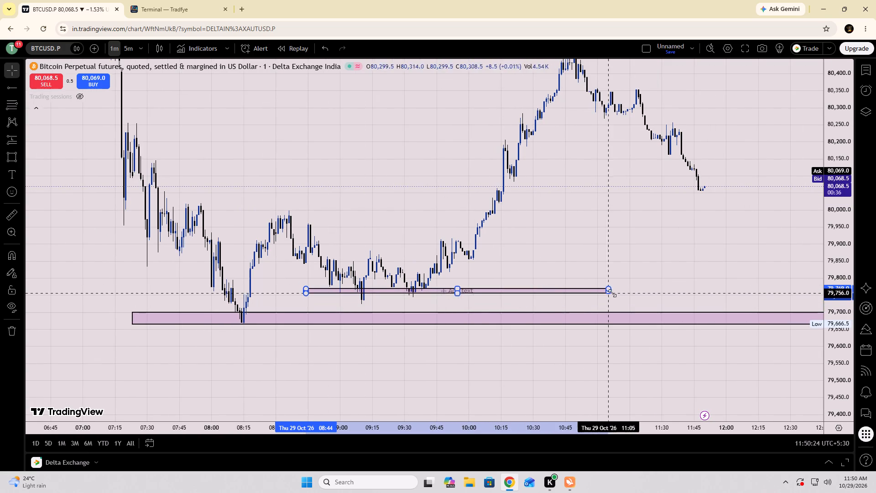
{"action": "left_click_drag", "start_coordinate": [612, 293], "coordinate": [780, 299]}
{"action": "left_click", "coordinate": [709, 259]}
Extend the end of the upper rectangle zone to about 12:55.
{"action": "left_click_drag", "start_coordinate": [706, 256], "coordinate": [629, 248]}
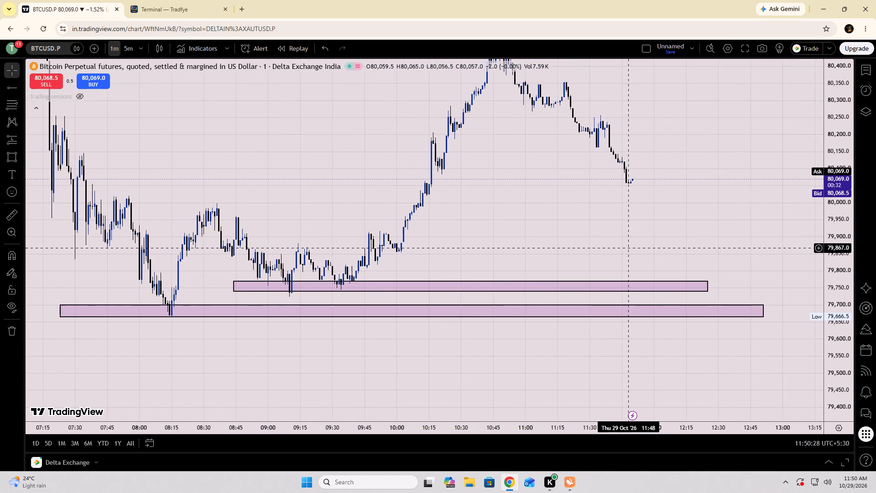
{"action": "left_click_drag", "start_coordinate": [629, 248], "coordinate": [542, 255]}
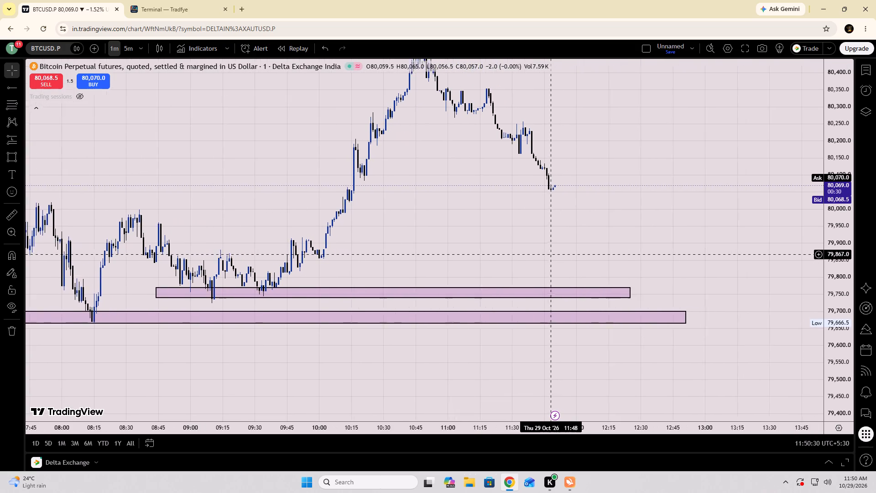
{"action": "left_click_drag", "start_coordinate": [542, 255], "coordinate": [527, 257]}
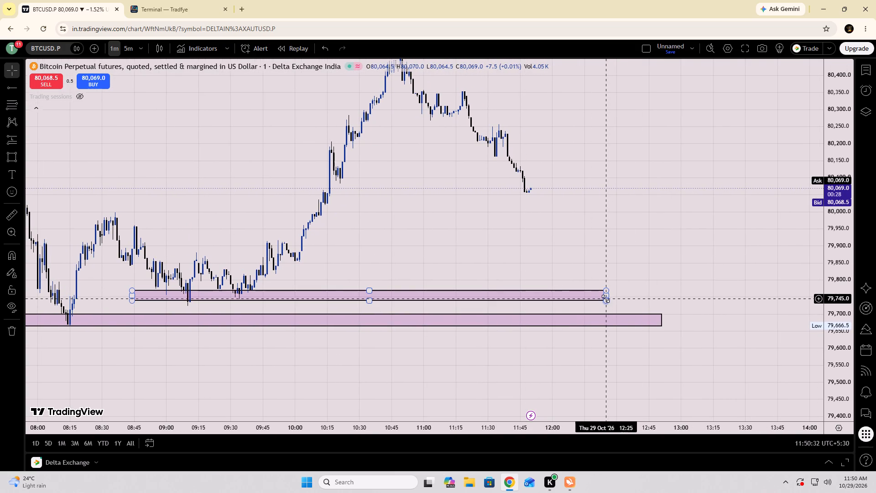
{"action": "left_click_drag", "start_coordinate": [609, 297], "coordinate": [671, 297]}
{"action": "left_click", "coordinate": [605, 232]}
Switch the BTCUSD.P chart to the 5-minute timeframe.
{"action": "left_click_drag", "start_coordinate": [605, 231], "coordinate": [546, 267]}
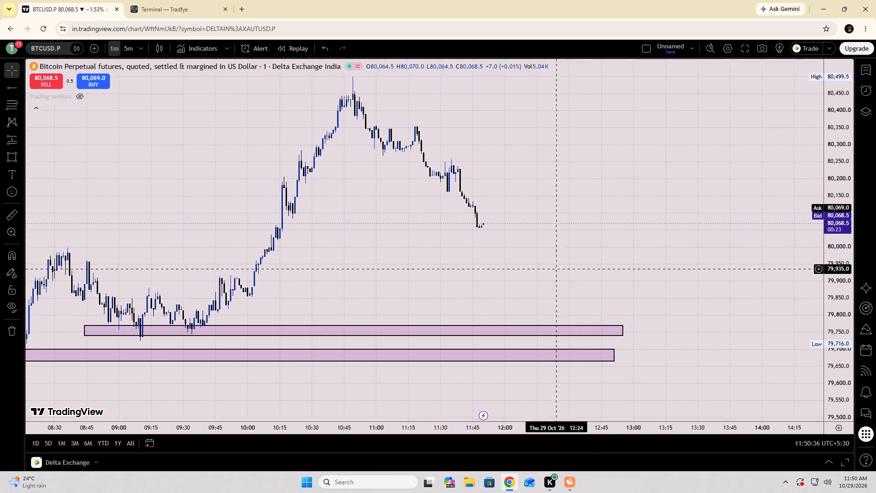
{"action": "left_click_drag", "start_coordinate": [546, 267], "coordinate": [423, 288]}
{"action": "left_click", "coordinate": [129, 47]}
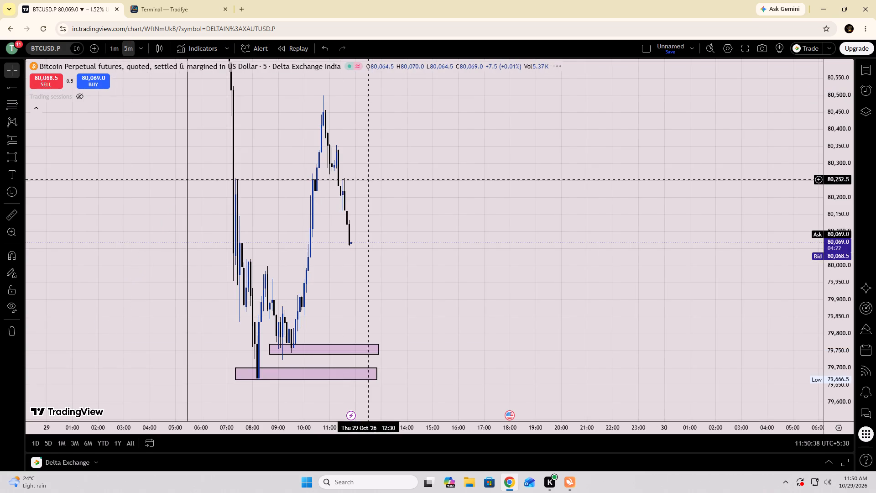
Draw a Fixed range volume profile over the previous day's session, from 28 Oct 05:25 to 29 Oct 05:25.
{"action": "left_click_drag", "start_coordinate": [832, 179], "coordinate": [854, 391]}
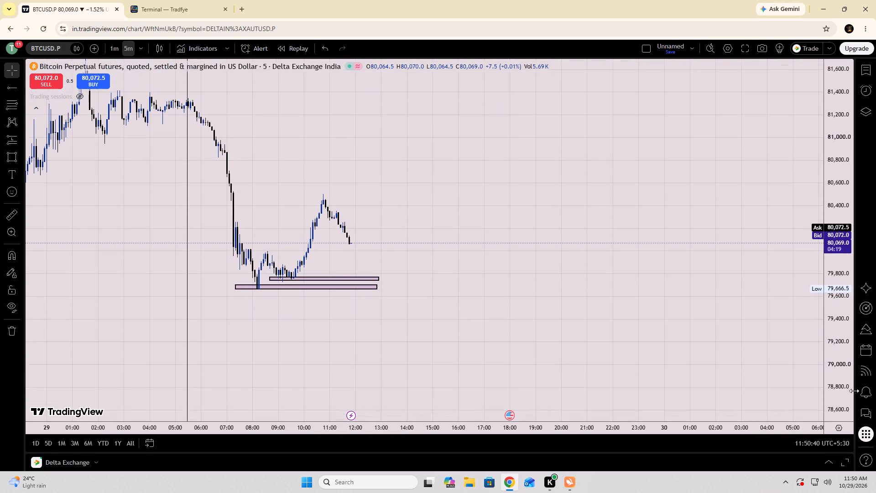
{"action": "left_click_drag", "start_coordinate": [854, 391], "coordinate": [853, 391]}
{"action": "left_click_drag", "start_coordinate": [574, 131], "coordinate": [827, 163]}
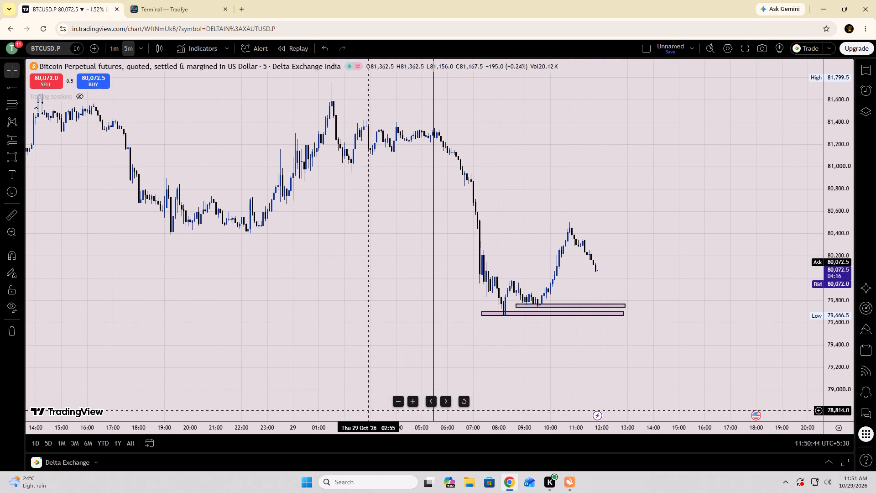
{"action": "left_click_drag", "start_coordinate": [355, 426], "coordinate": [617, 414]}
{"action": "left_click_drag", "start_coordinate": [558, 244], "coordinate": [378, 262]}
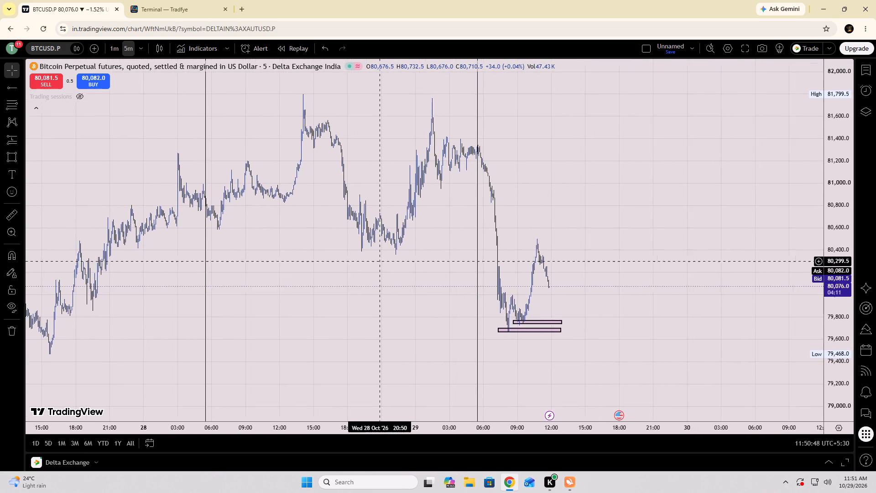
{"action": "left_click_drag", "start_coordinate": [378, 262], "coordinate": [345, 304]}
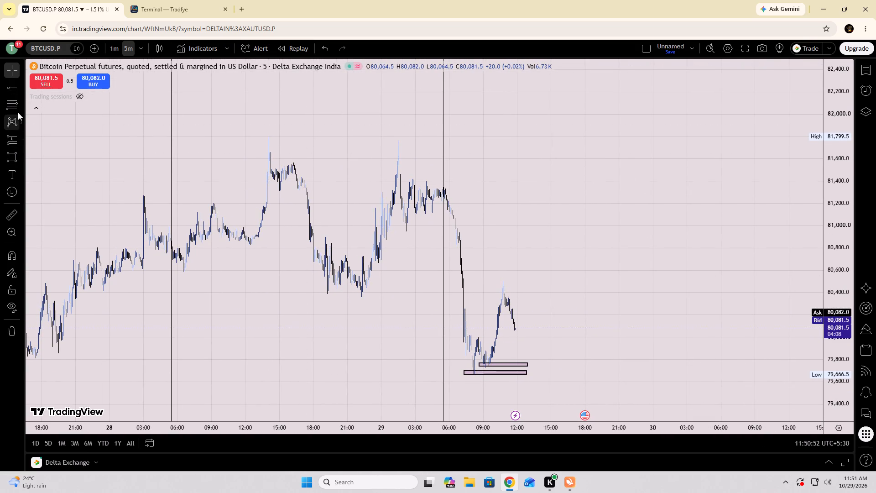
{"action": "left_click", "coordinate": [21, 100]}
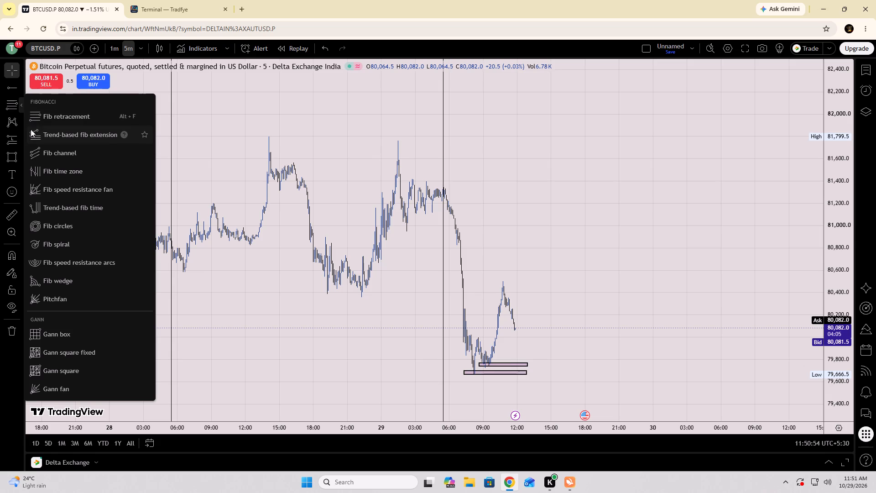
{"action": "left_click", "coordinate": [21, 142]}
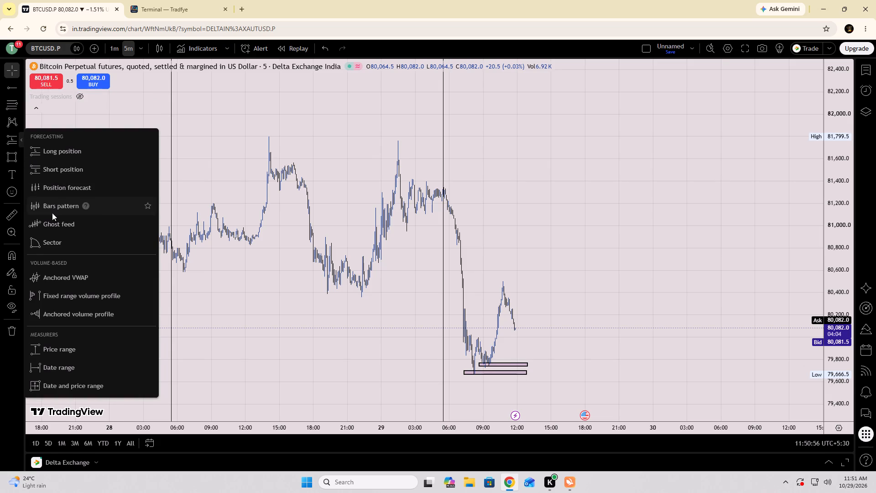
{"action": "left_click", "coordinate": [65, 292]}
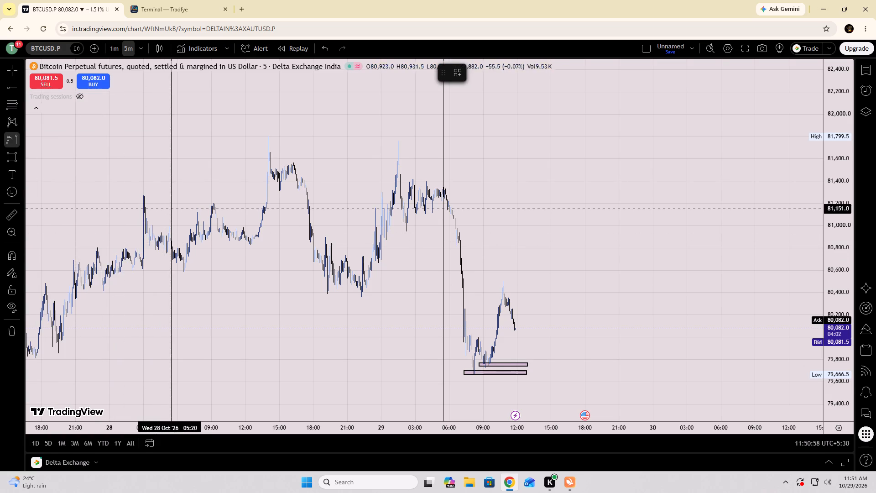
{"action": "left_click", "coordinate": [171, 206]}
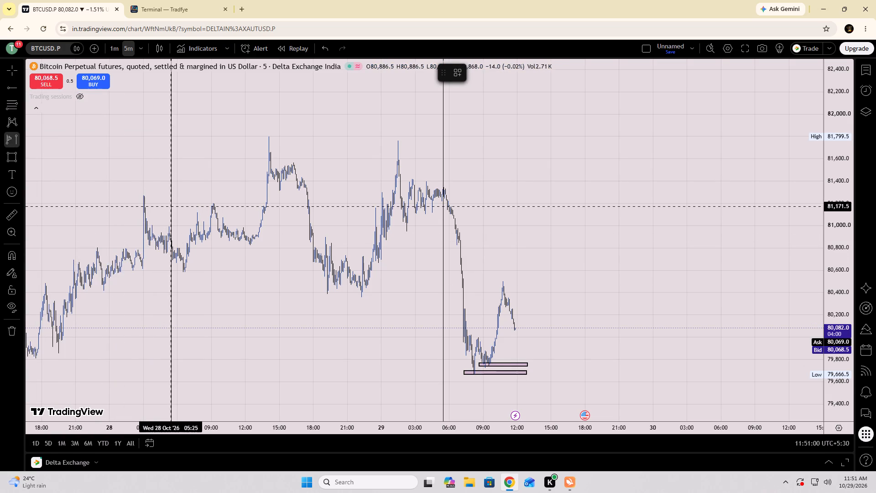
{"action": "left_click", "coordinate": [443, 148]}
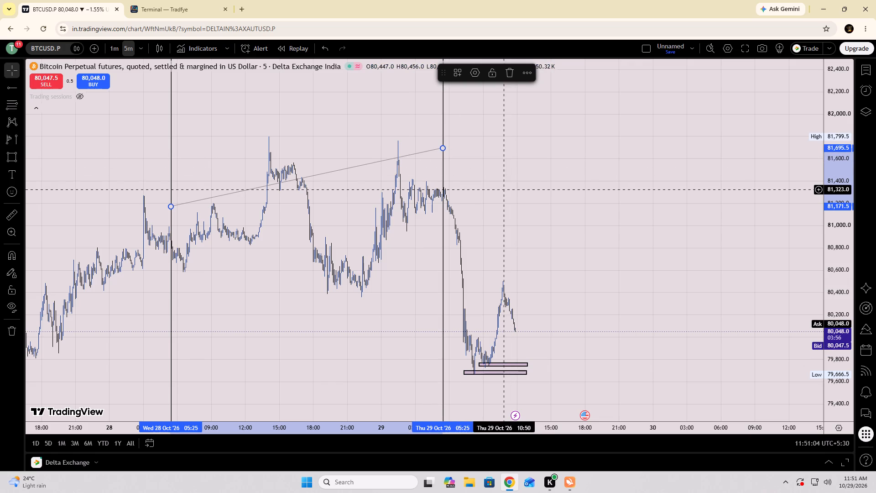
Draw another Fixed range volume profile over the preceding session, from 27 Oct 05:25 to 28 Oct 05:30.
{"action": "left_click_drag", "start_coordinate": [504, 189], "coordinate": [640, 154]}
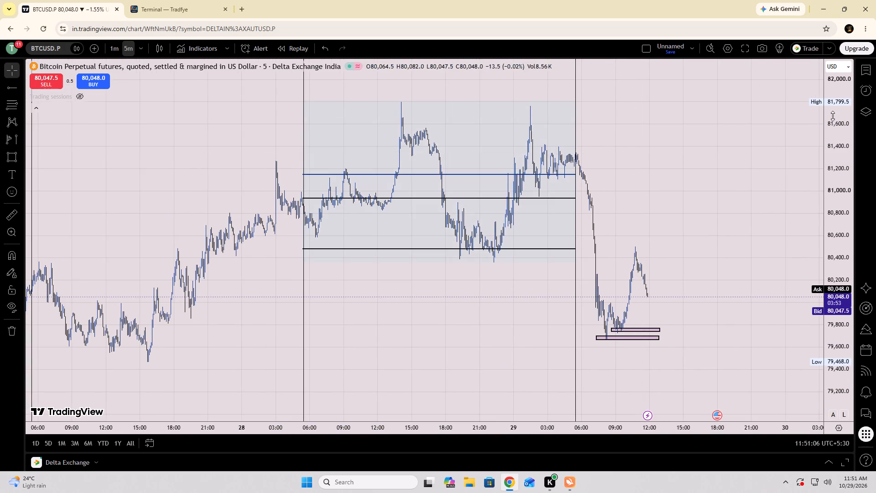
{"action": "left_click_drag", "start_coordinate": [835, 116], "coordinate": [852, 195]}
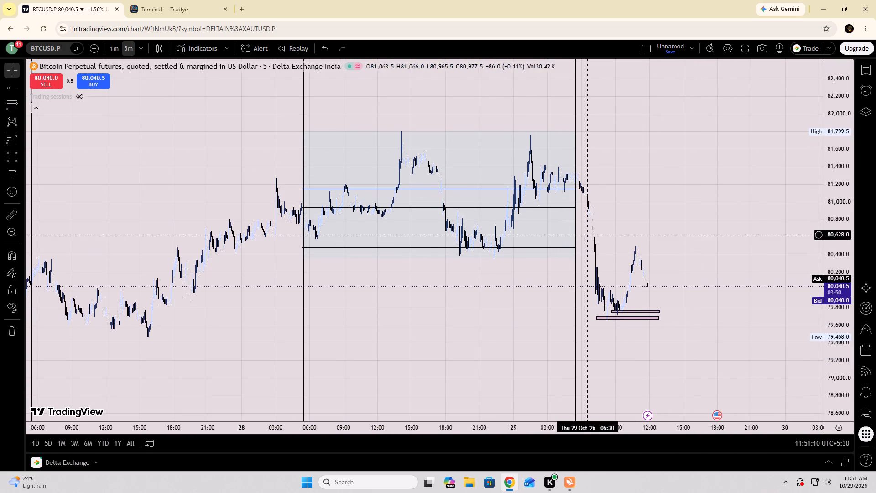
{"action": "left_click_drag", "start_coordinate": [380, 114], "coordinate": [569, 123]}
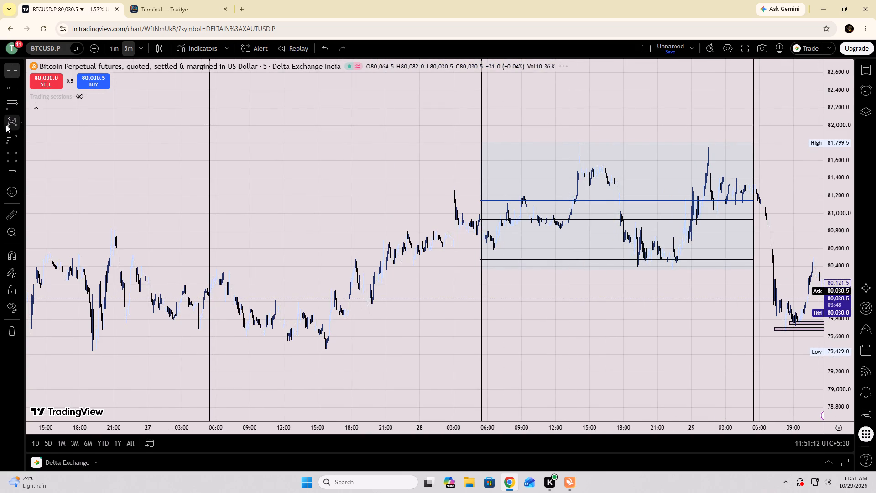
{"action": "left_click", "coordinate": [9, 136]}
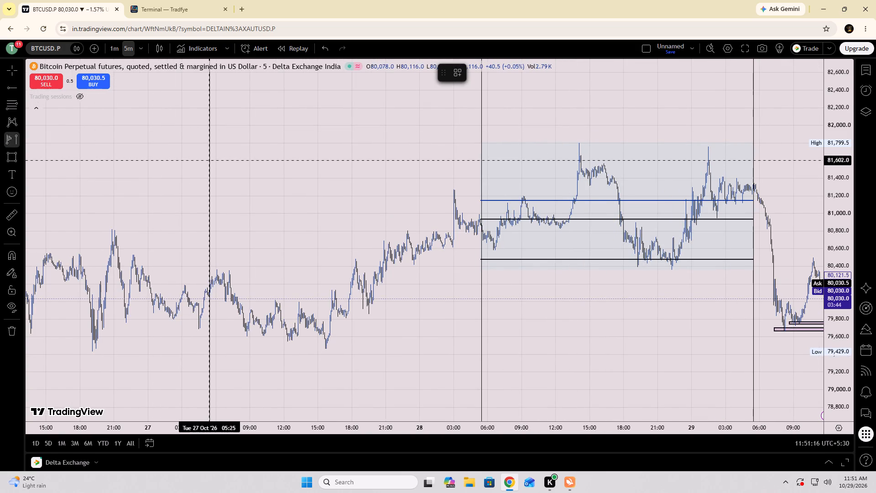
{"action": "left_click", "coordinate": [209, 160]}
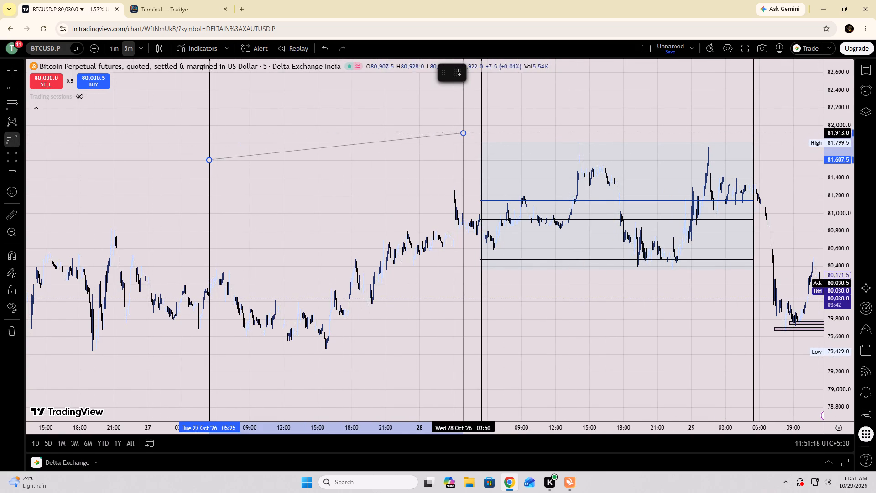
{"action": "left_click", "coordinate": [482, 132]}
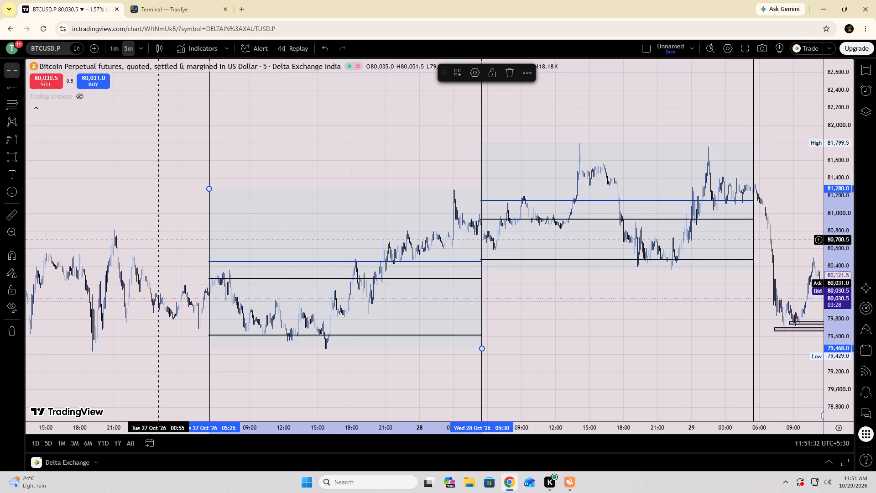
Draw a Fixed range volume profile over the next earlier session, from 26 Oct 05:30 to 27 Oct 05:25.
{"action": "left_click_drag", "start_coordinate": [154, 231], "coordinate": [160, 224]}
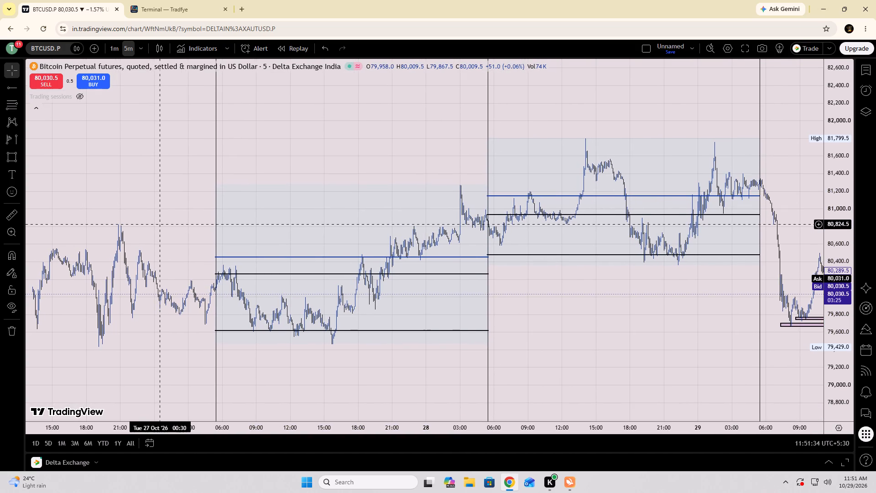
{"action": "left_click_drag", "start_coordinate": [160, 224], "coordinate": [175, 222]}
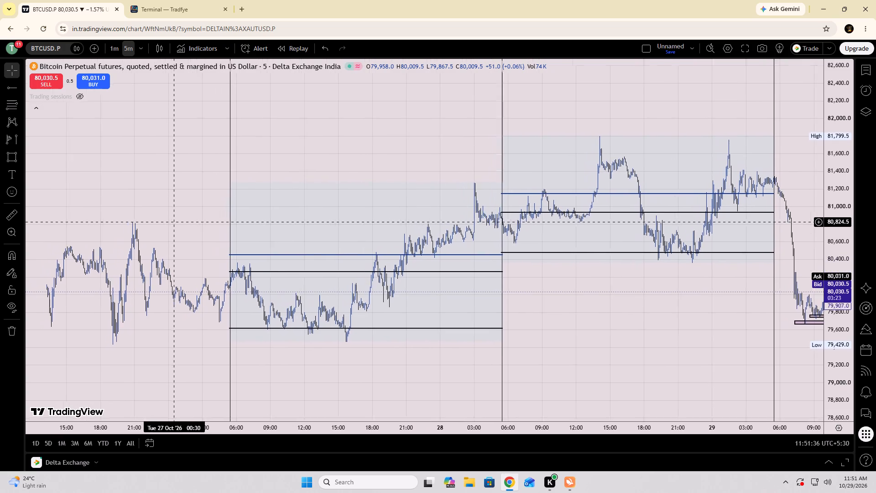
{"action": "left_click_drag", "start_coordinate": [175, 222], "coordinate": [299, 233]}
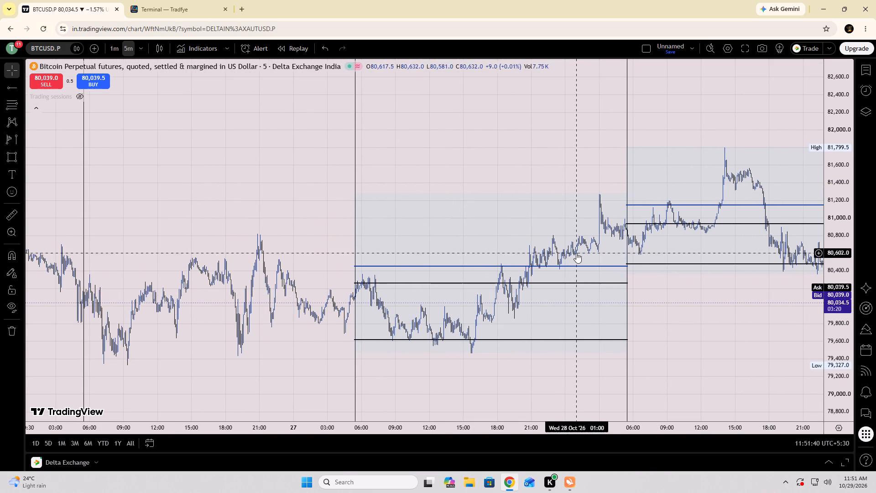
{"action": "left_click", "coordinate": [10, 141]}
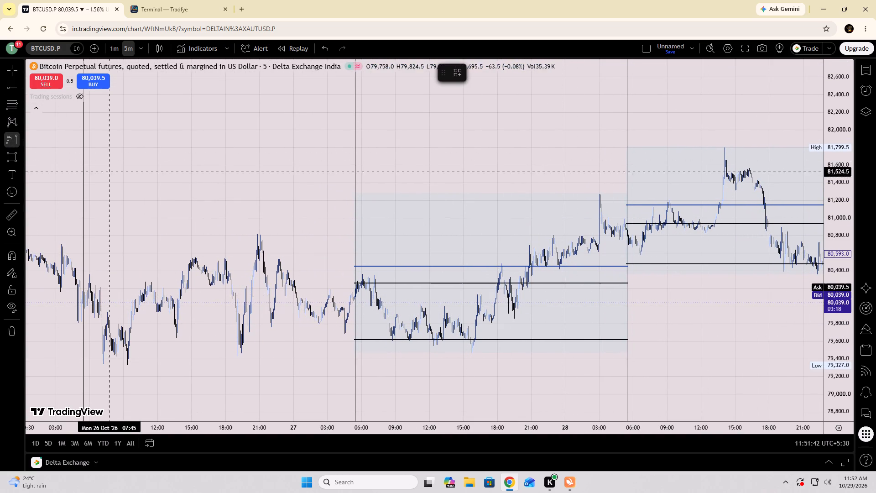
{"action": "left_click", "coordinate": [83, 195]}
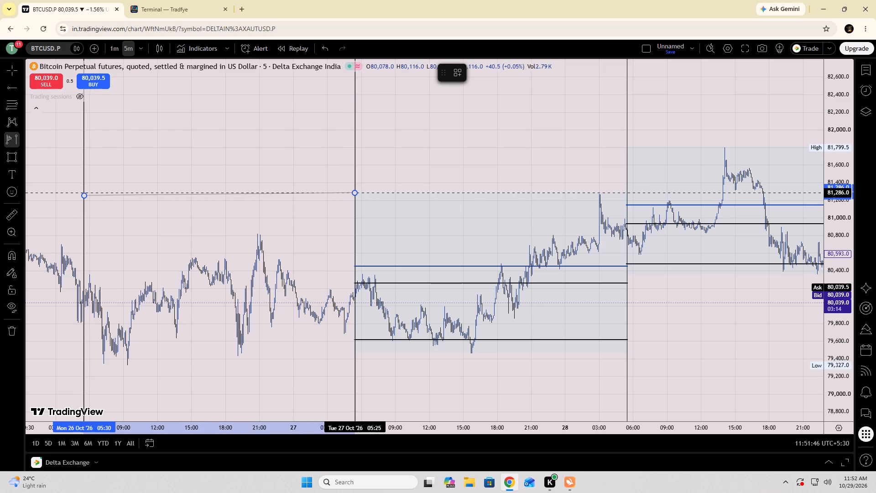
{"action": "left_click", "coordinate": [355, 193]}
Review the BTCUSD.P profile levels up to the latest price and check the XAUT/USDT whale chart in Tradfye.
{"action": "left_click_drag", "start_coordinate": [339, 189], "coordinate": [326, 118]}
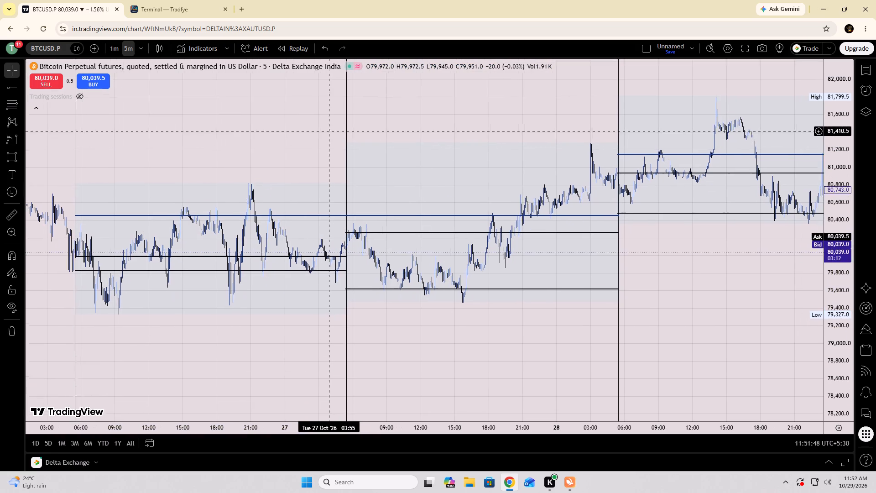
{"action": "left_click_drag", "start_coordinate": [326, 118], "coordinate": [322, 104]}
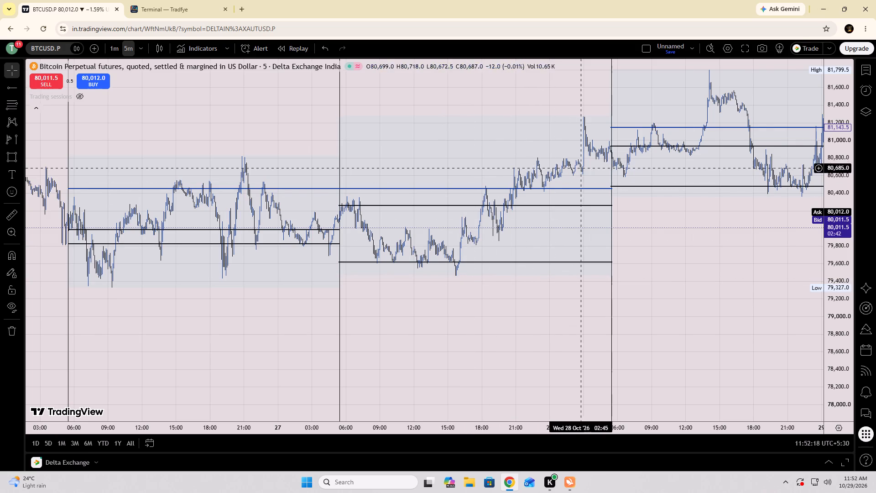
{"action": "left_click_drag", "start_coordinate": [697, 229], "coordinate": [499, 278]}
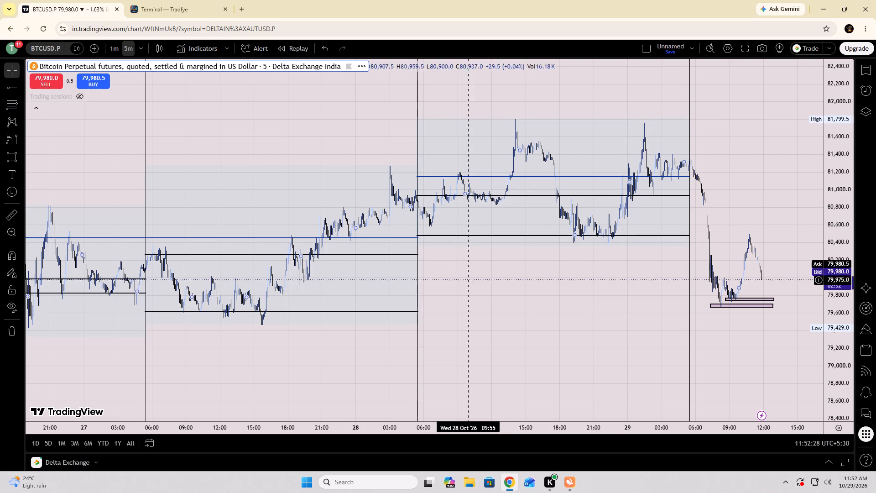
{"action": "left_click_drag", "start_coordinate": [475, 308], "coordinate": [337, 341]}
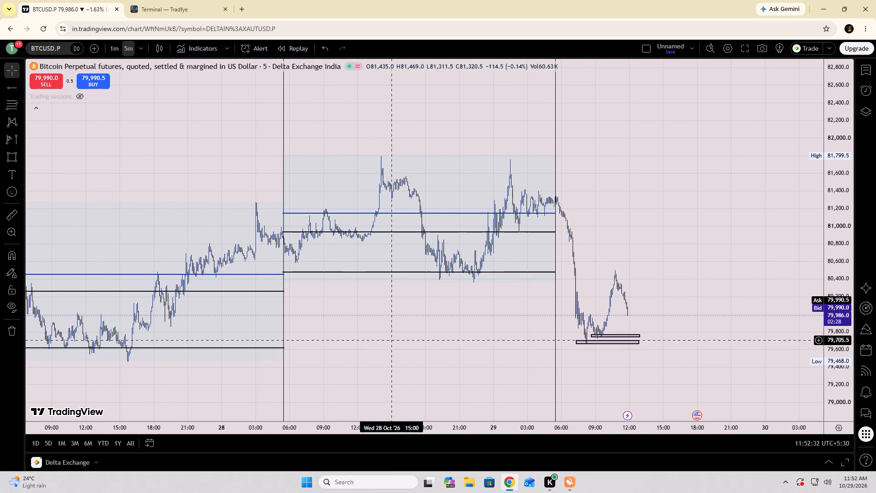
{"action": "left_click_drag", "start_coordinate": [440, 330], "coordinate": [328, 329]}
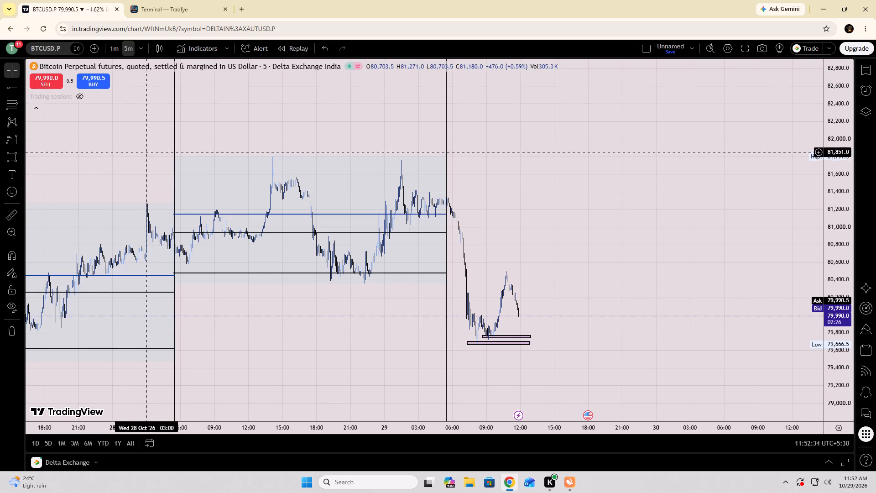
{"action": "left_click", "coordinate": [177, 5]}
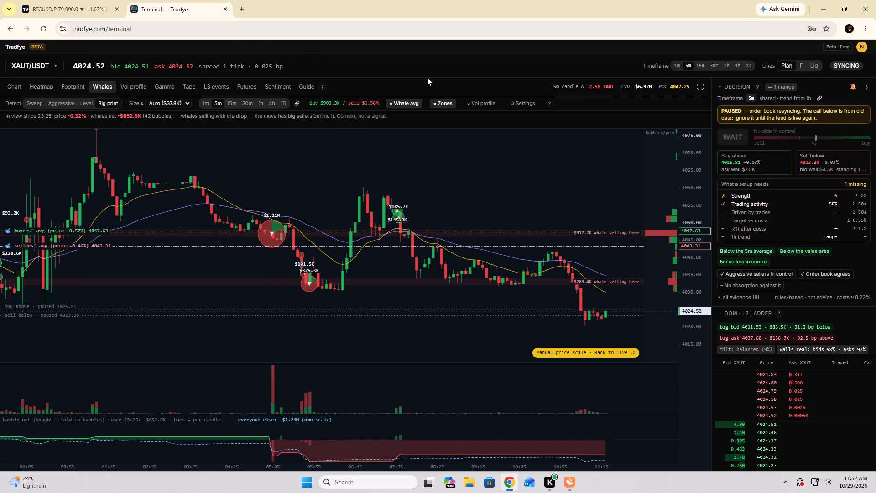
{"action": "left_click", "coordinate": [88, 0]}
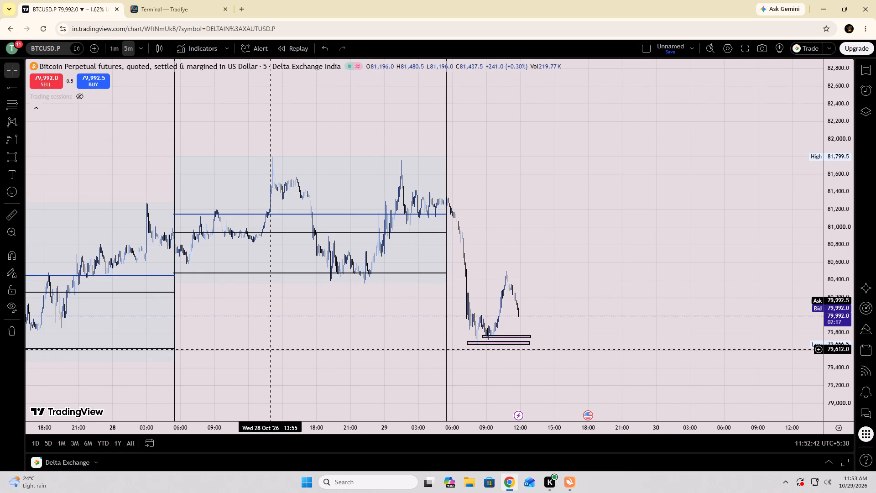
Draw a Fixed range volume profile over the session from 25 Oct 05:25 to 26 Oct 05:30.
{"action": "left_click_drag", "start_coordinate": [270, 349], "coordinate": [375, 336]}
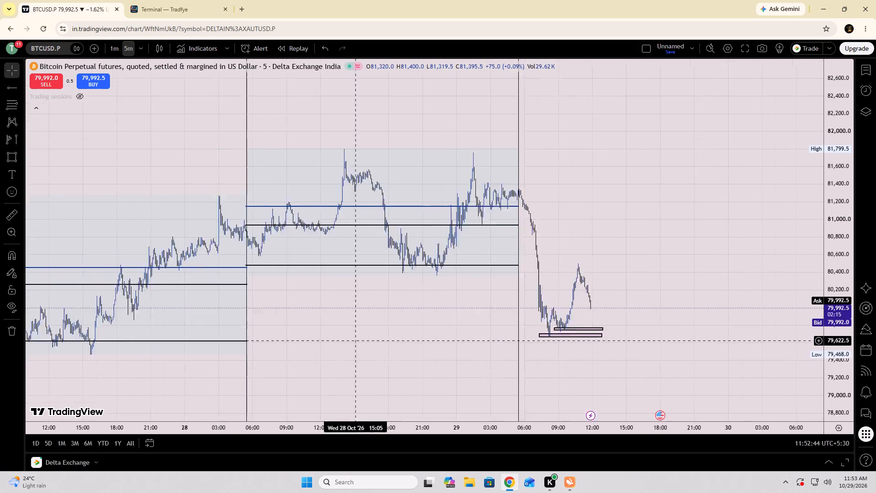
{"action": "left_click_drag", "start_coordinate": [375, 336], "coordinate": [551, 260]}
{"action": "left_click_drag", "start_coordinate": [133, 371], "coordinate": [405, 312]}
{"action": "left_click_drag", "start_coordinate": [274, 302], "coordinate": [659, 303]}
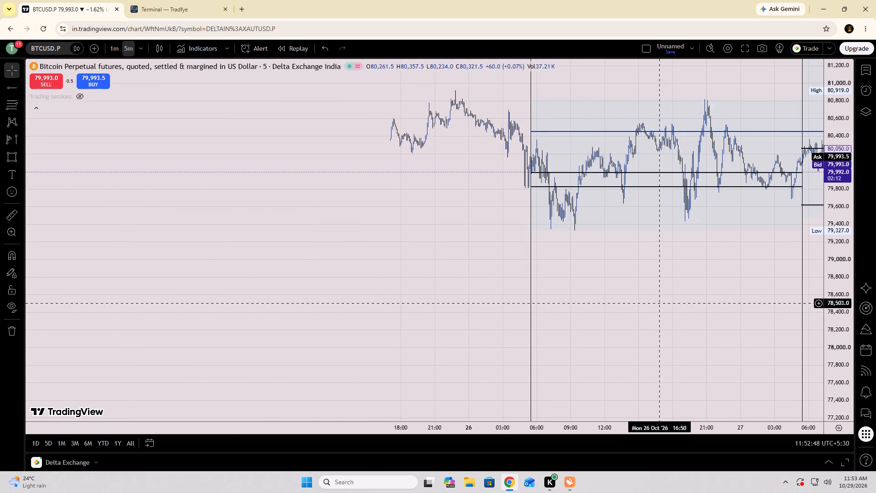
{"action": "left_click_drag", "start_coordinate": [659, 303], "coordinate": [714, 362]}
{"action": "left_click_drag", "start_coordinate": [333, 299], "coordinate": [282, 315]}
{"action": "left_click", "coordinate": [13, 135]}
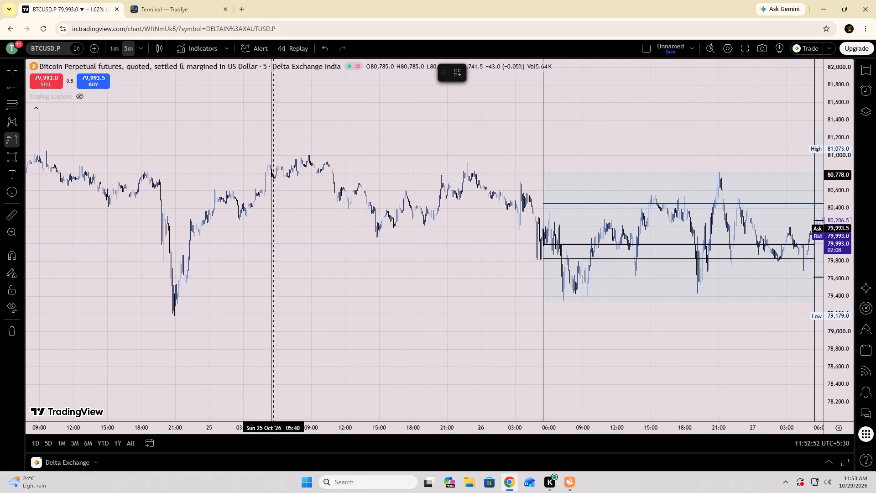
{"action": "left_click", "coordinate": [270, 174]}
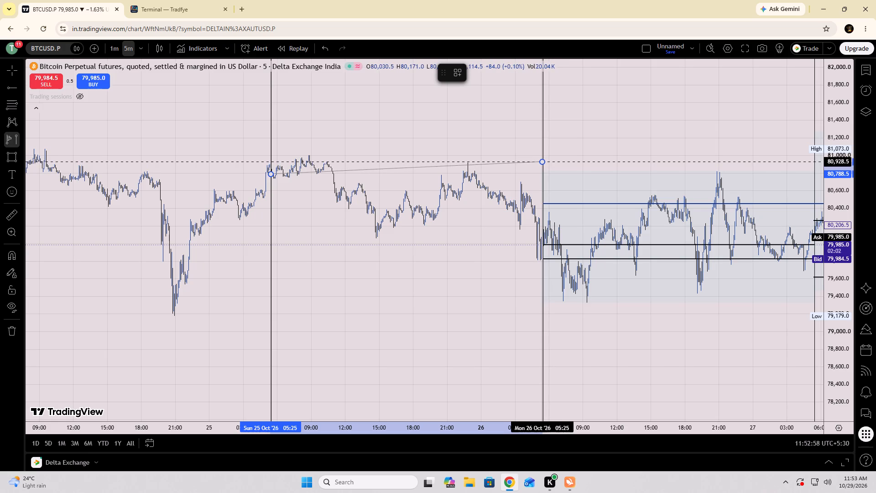
{"action": "left_click", "coordinate": [543, 161]}
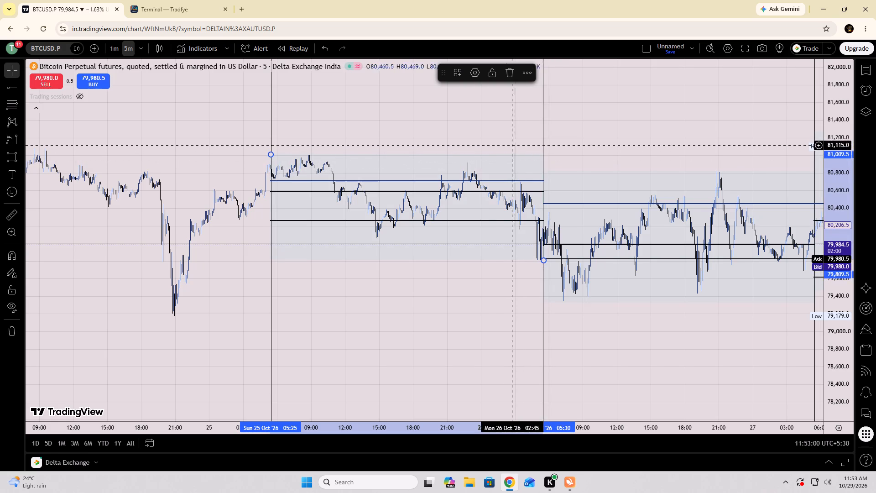
Examine how the BTCUSD.P price reacts to the volume profile levels across the 25 to 27 Oct sessions.
{"action": "left_click_drag", "start_coordinate": [491, 139], "coordinate": [321, 189]}
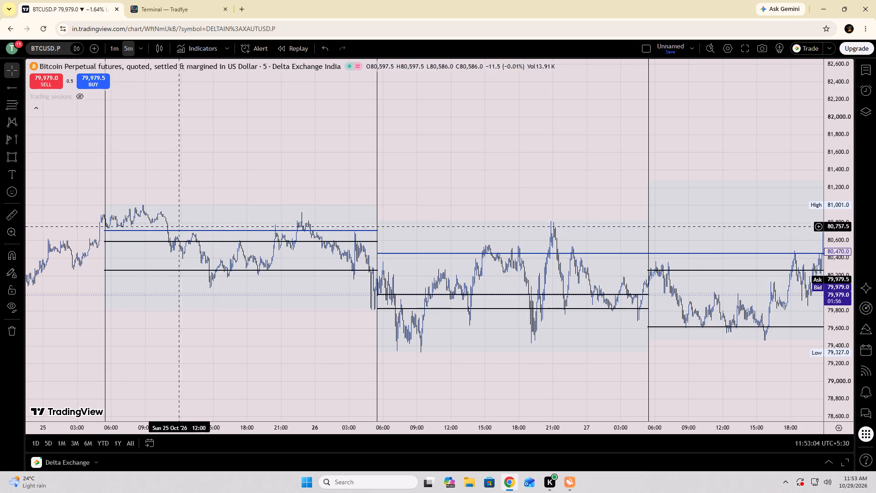
{"action": "left_click_drag", "start_coordinate": [435, 199], "coordinate": [340, 204]}
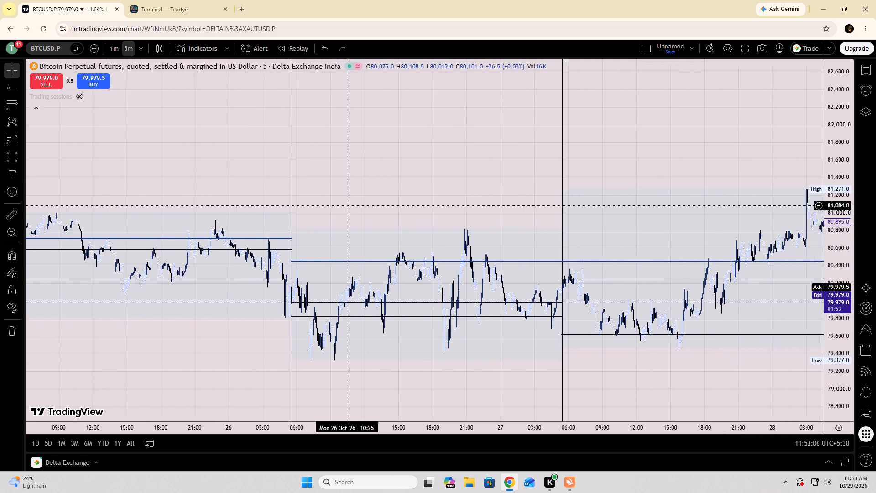
{"action": "left_click_drag", "start_coordinate": [340, 204], "coordinate": [322, 199]}
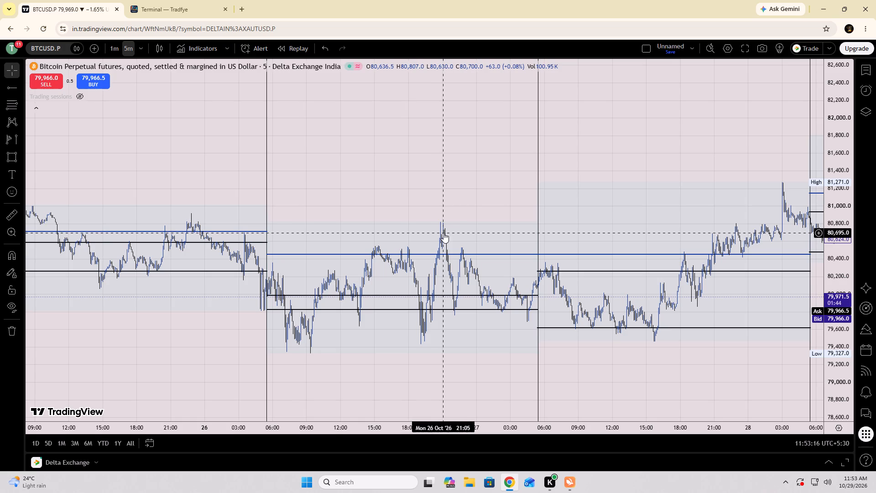
{"action": "left_click", "coordinate": [448, 259]}
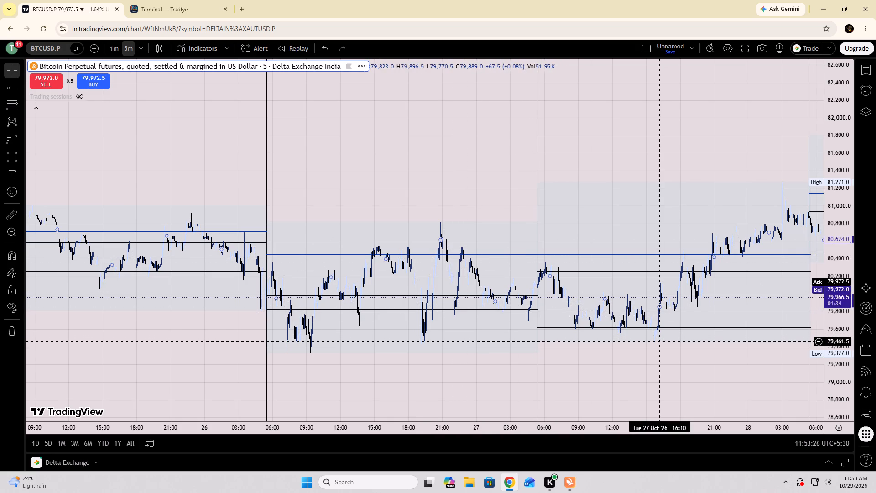
{"action": "left_click", "coordinate": [639, 391]}
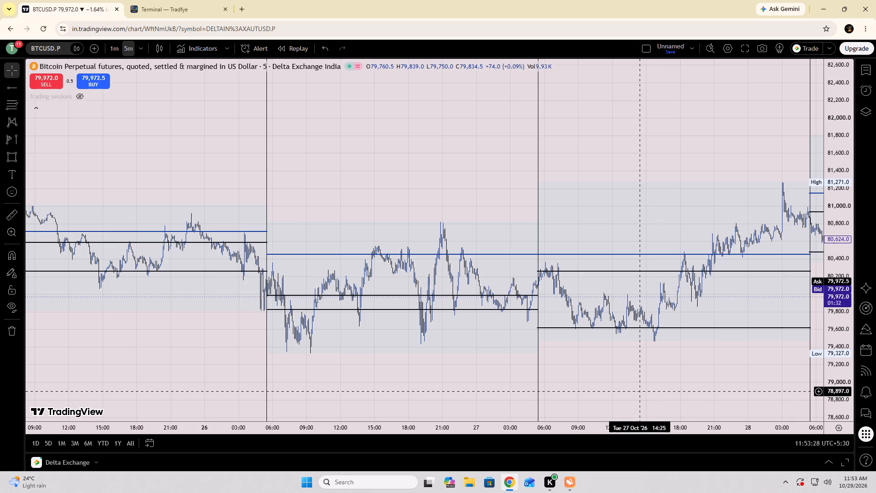
{"action": "left_click_drag", "start_coordinate": [639, 391], "coordinate": [664, 389]}
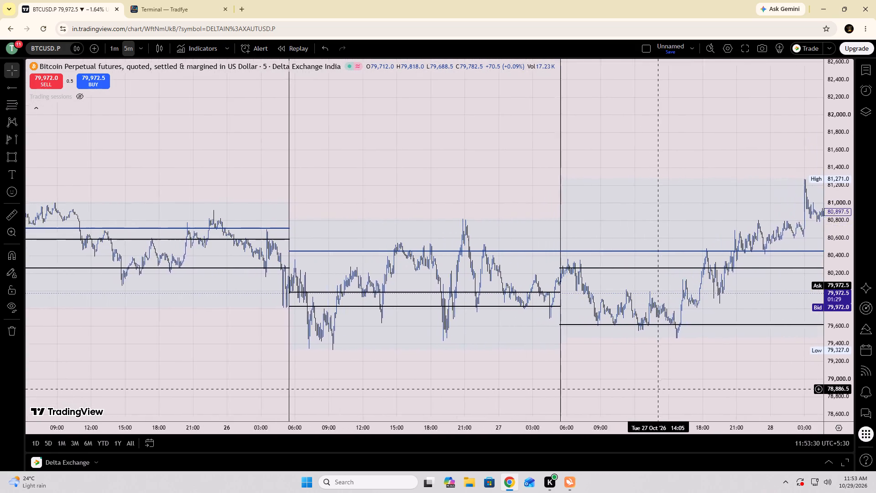
{"action": "left_click_drag", "start_coordinate": [664, 389], "coordinate": [663, 388]}
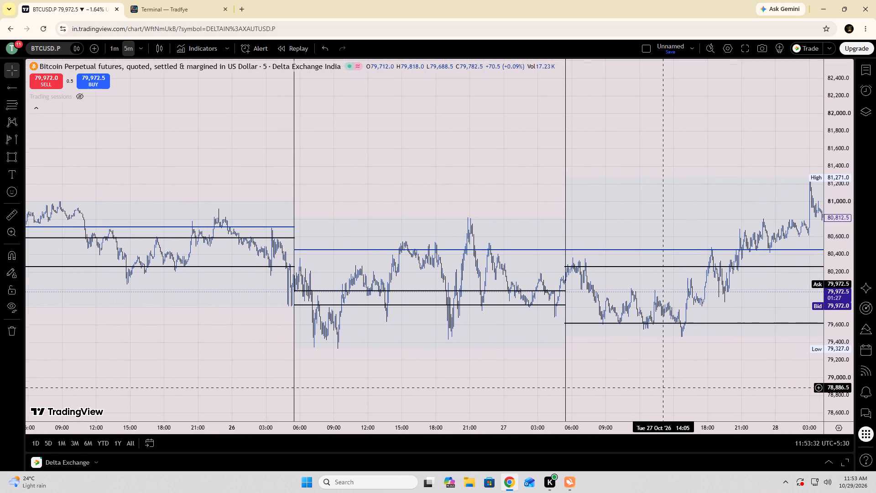
{"action": "left_click_drag", "start_coordinate": [663, 388], "coordinate": [660, 387]}
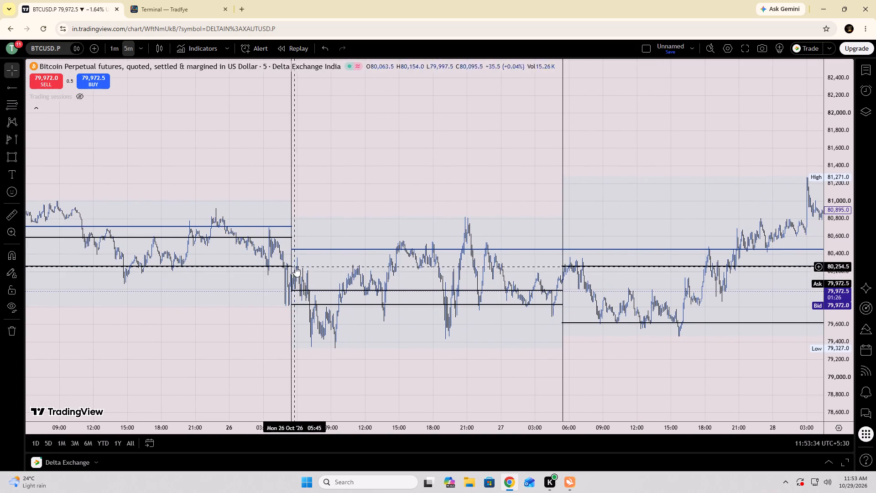
{"action": "left_click", "coordinate": [319, 322]}
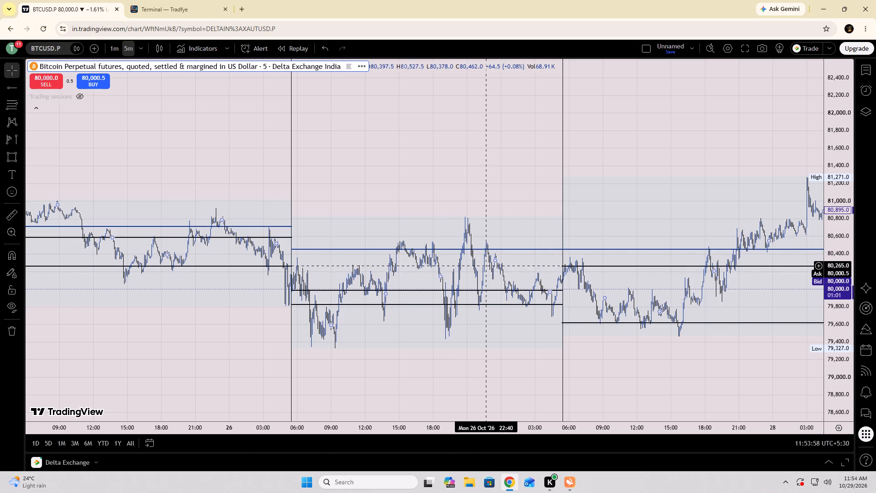
Compare the latest BTCUSD.P price action and the two rectangle zones with the profile levels of the preceding sessions.
{"action": "left_click_drag", "start_coordinate": [661, 362], "coordinate": [523, 360]}
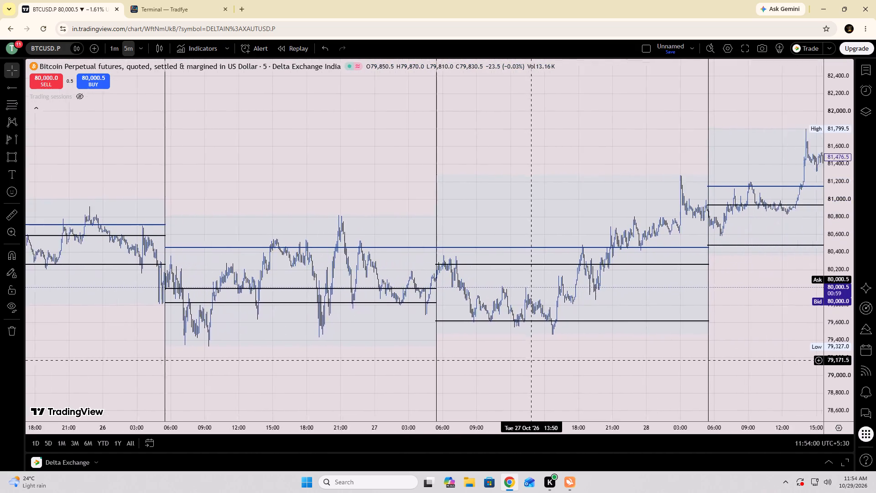
{"action": "left_click_drag", "start_coordinate": [523, 360], "coordinate": [199, 351]}
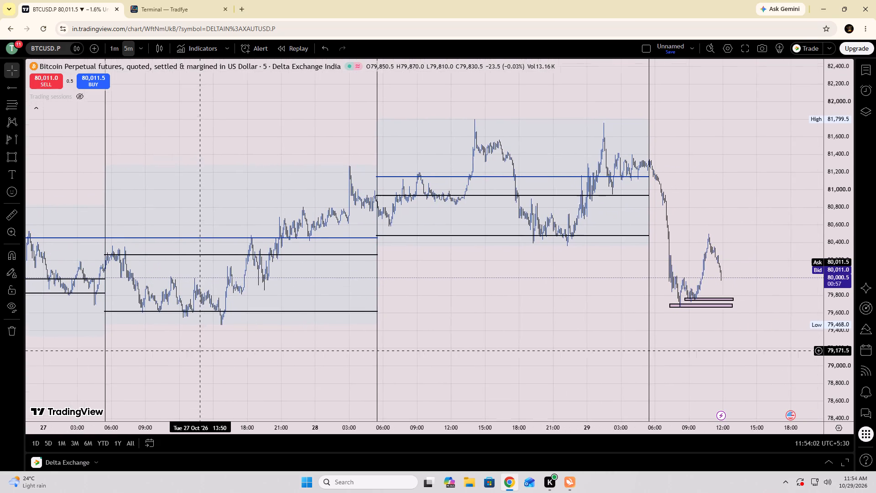
{"action": "left_click_drag", "start_coordinate": [199, 351], "coordinate": [198, 351]}
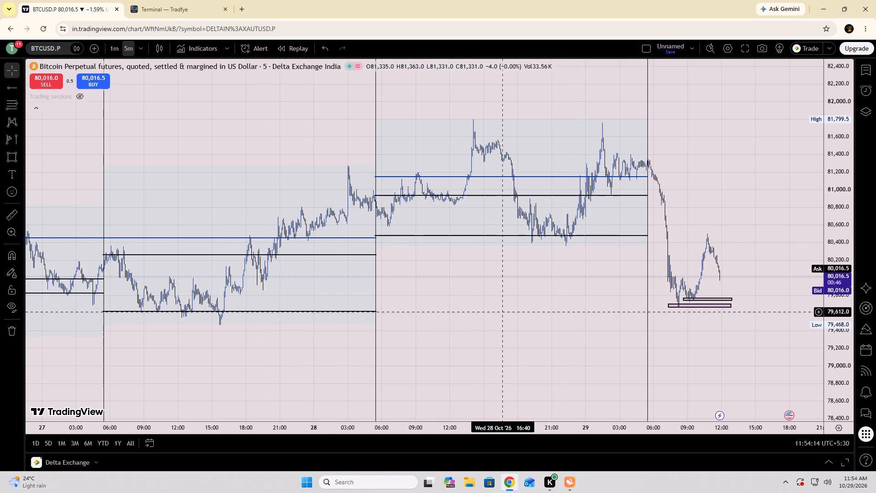
{"action": "left_click_drag", "start_coordinate": [478, 293], "coordinate": [277, 340]}
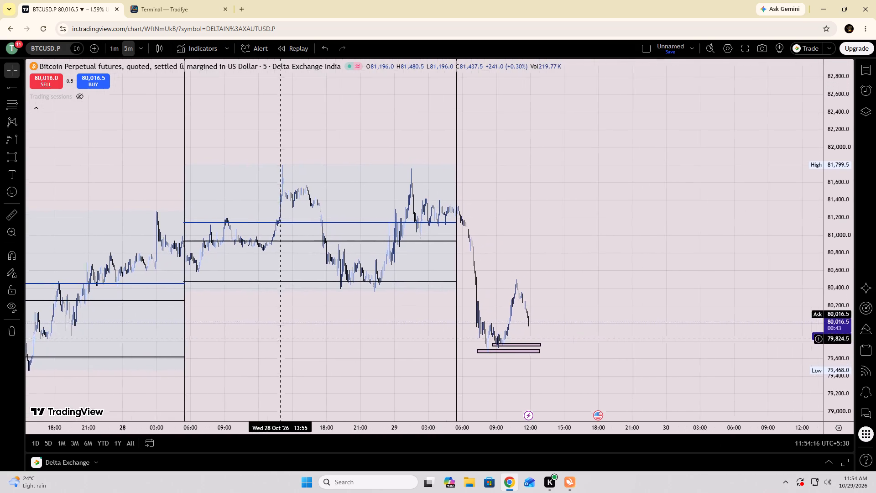
{"action": "left_click_drag", "start_coordinate": [277, 340], "coordinate": [273, 341]}
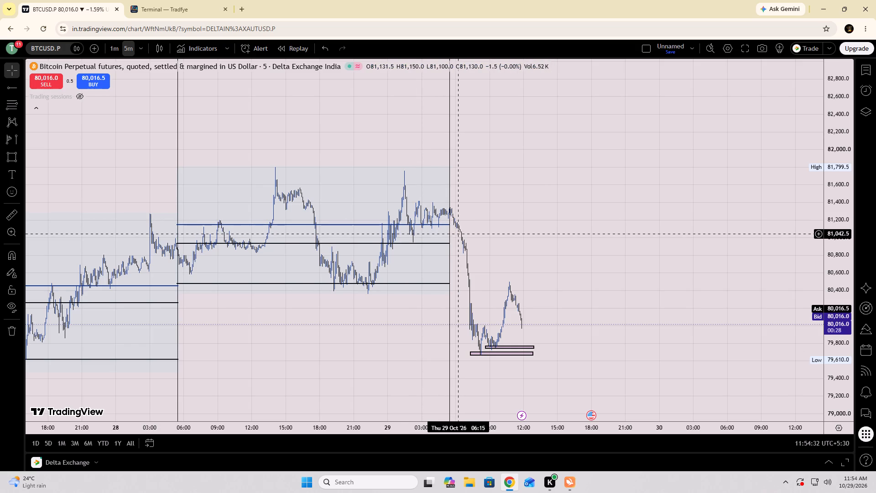
{"action": "left_click_drag", "start_coordinate": [296, 117], "coordinate": [575, 114]}
{"action": "left_click_drag", "start_coordinate": [361, 146], "coordinate": [433, 123]}
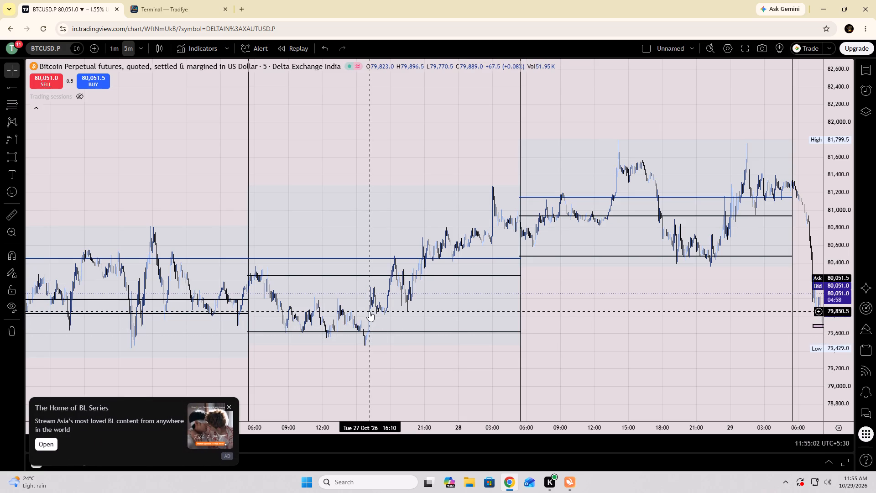
{"action": "left_click_drag", "start_coordinate": [657, 123], "coordinate": [74, 219]}
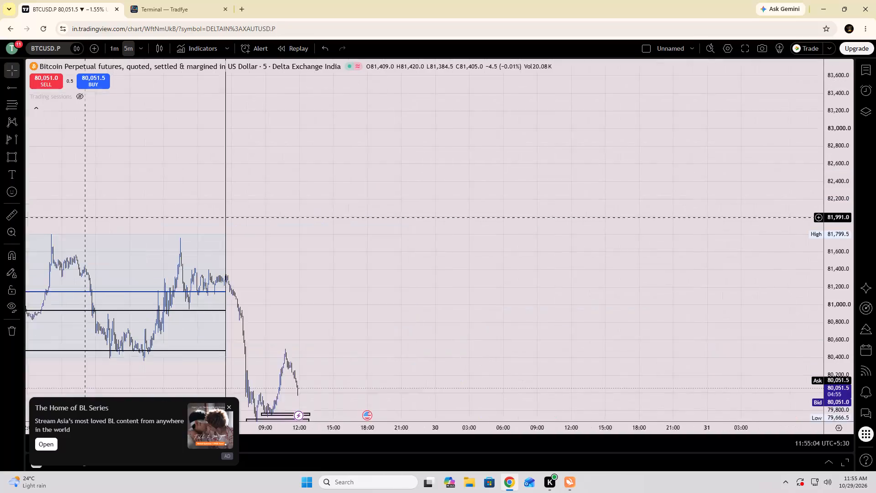
{"action": "left_click_drag", "start_coordinate": [74, 219], "coordinate": [92, 84]}
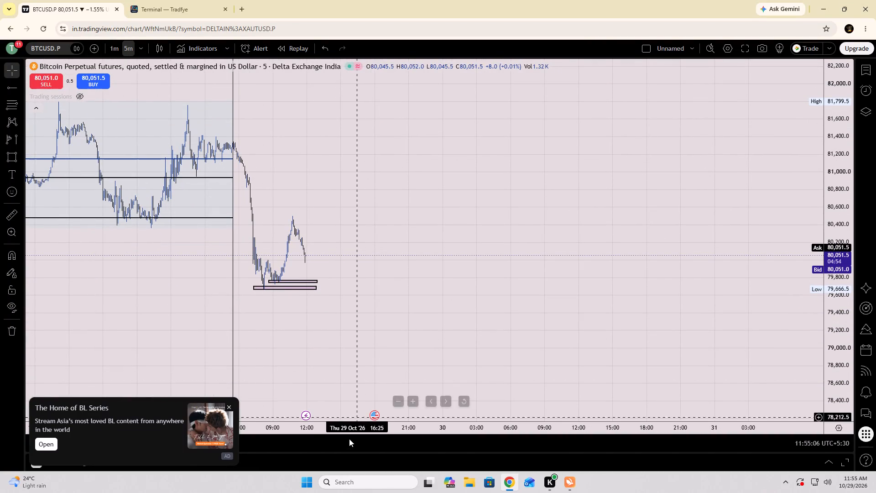
Close the advertisement pop-up covering the chart.
{"action": "left_click", "coordinate": [229, 405]}
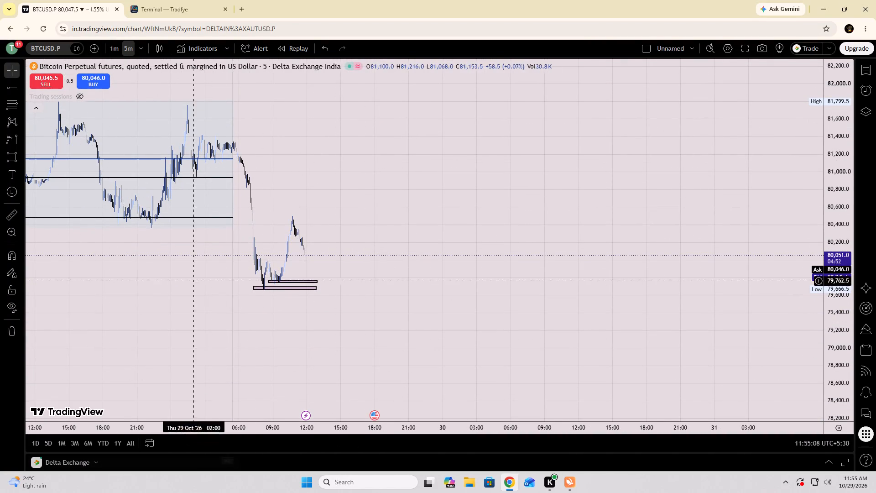
Switch the chart symbol from BTCUSD.P to Delta Exchange's XAUTUSD.P gold perpetual.
{"action": "left_click_drag", "start_coordinate": [54, 46], "coordinate": [61, 48]}
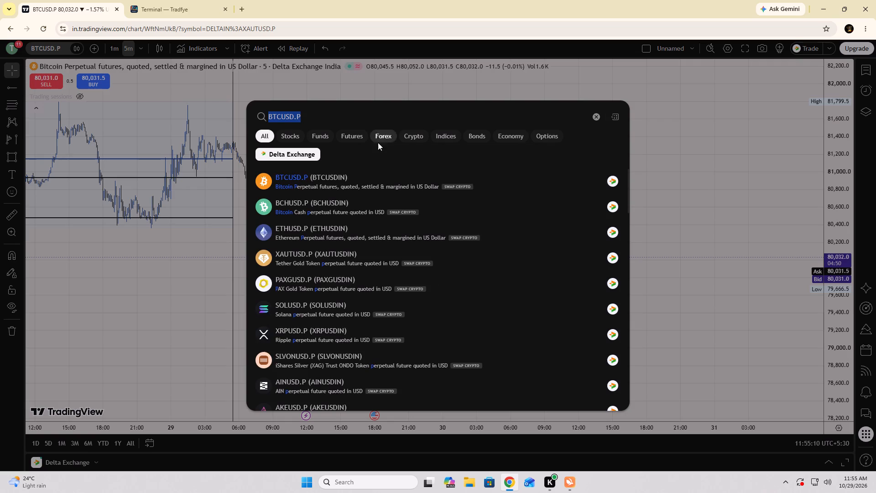
{"action": "left_click", "coordinate": [337, 249]}
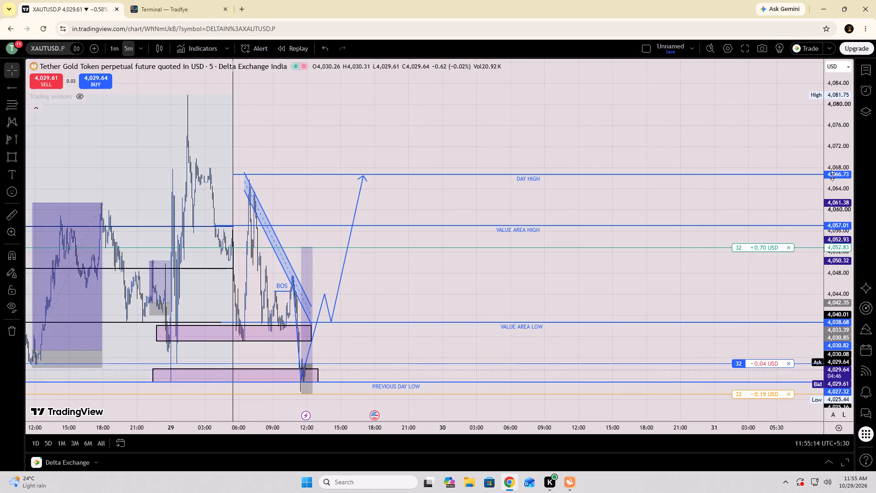
Examine the XAUTUSD.P price action around the open long, the descending channel and the value area levels.
{"action": "left_click_drag", "start_coordinate": [832, 175], "coordinate": [768, 447]}
{"action": "right_click", "coordinate": [429, 148]}
{"action": "left_click", "coordinate": [449, 158]}
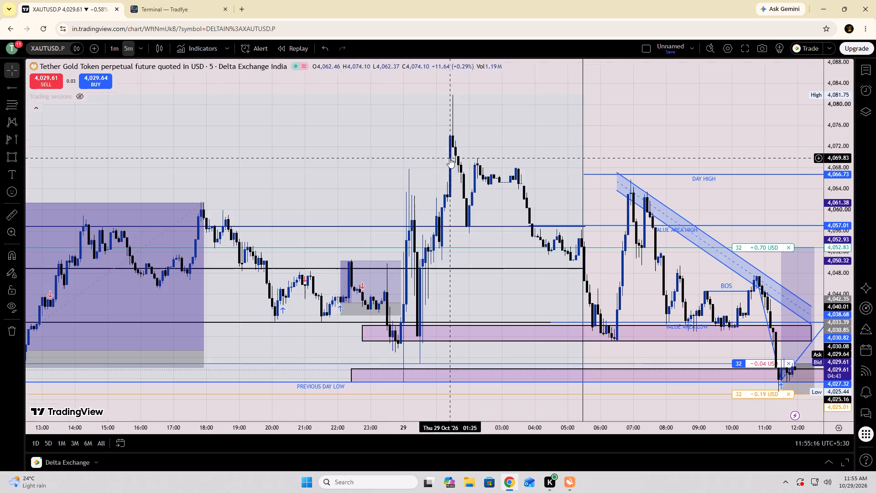
{"action": "left_click_drag", "start_coordinate": [761, 132], "coordinate": [521, 158]}
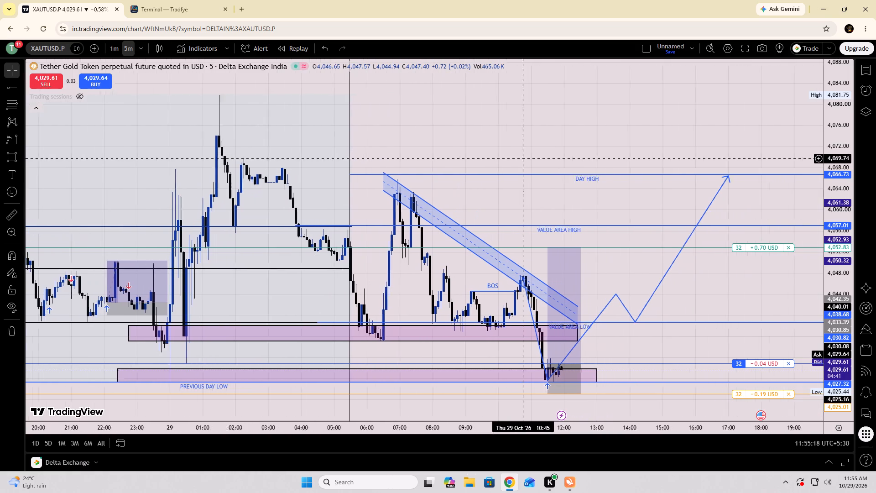
{"action": "left_click_drag", "start_coordinate": [521, 158], "coordinate": [408, 165]}
{"action": "left_click_drag", "start_coordinate": [355, 141], "coordinate": [429, 131]}
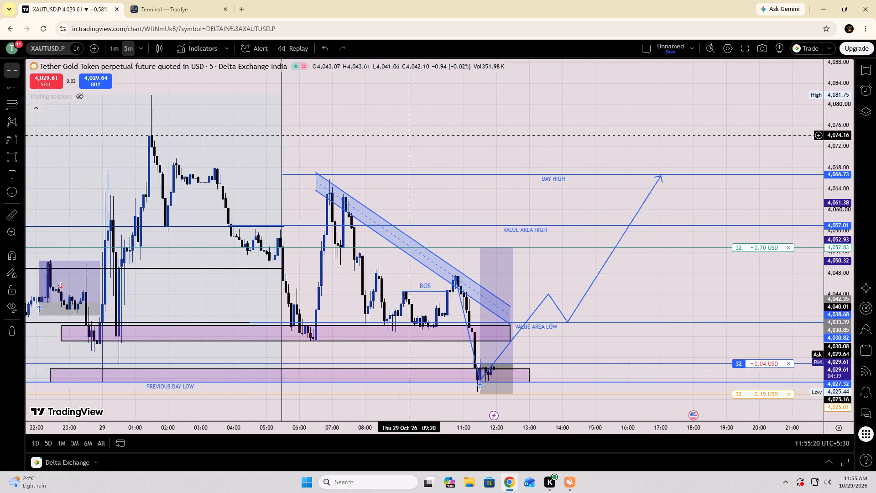
{"action": "left_click_drag", "start_coordinate": [429, 131], "coordinate": [506, 122]}
{"action": "left_click_drag", "start_coordinate": [565, 132], "coordinate": [361, 150]}
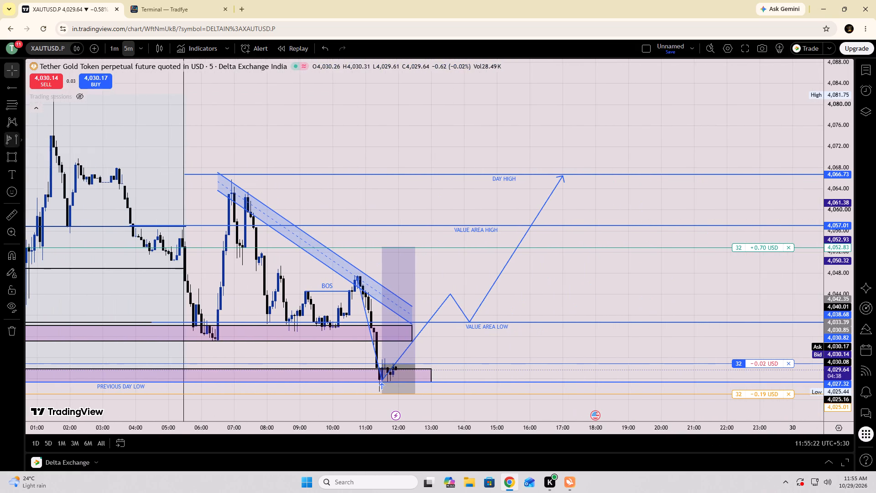
{"action": "left_click", "coordinate": [152, 134]}
{"action": "left_click", "coordinate": [175, 159]}
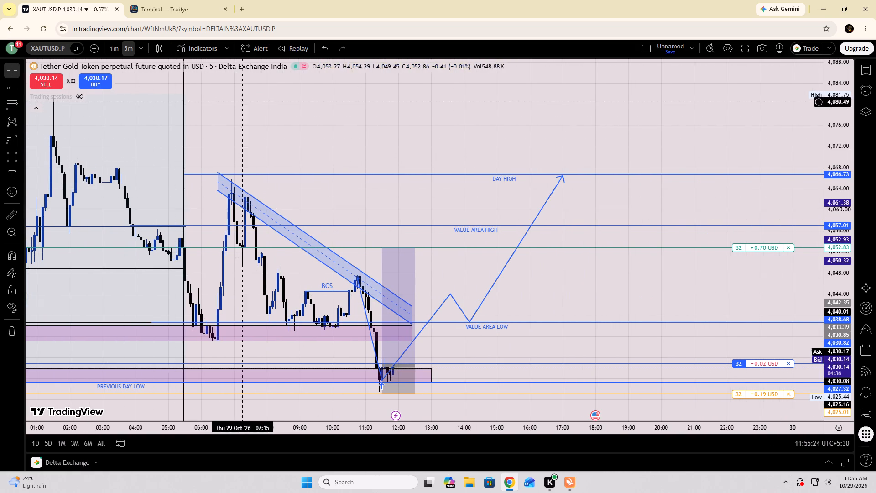
Remove the Fixed range volume profile covering the session that ends on 29 Oct at 05:30.
{"action": "left_click_drag", "start_coordinate": [245, 102], "coordinate": [637, 108]}
{"action": "left_click", "coordinate": [390, 192]}
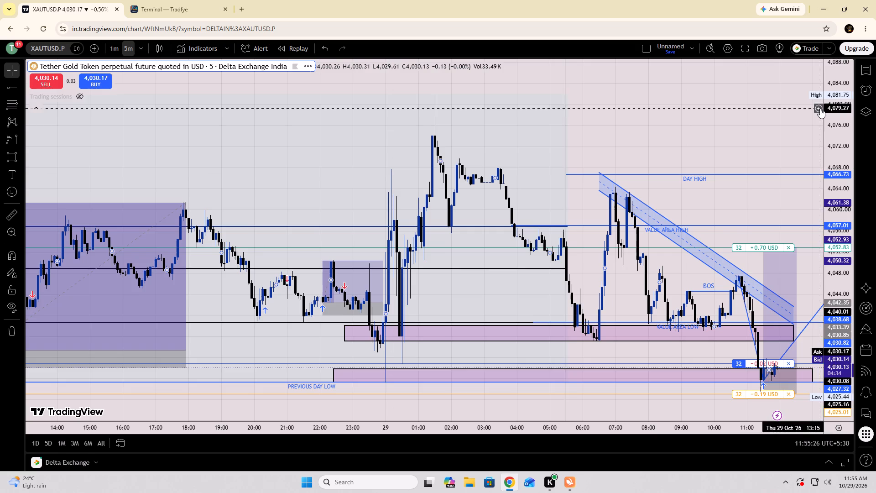
{"action": "left_click_drag", "start_coordinate": [836, 112], "coordinate": [798, 337]}
{"action": "left_click", "coordinate": [315, 169]}
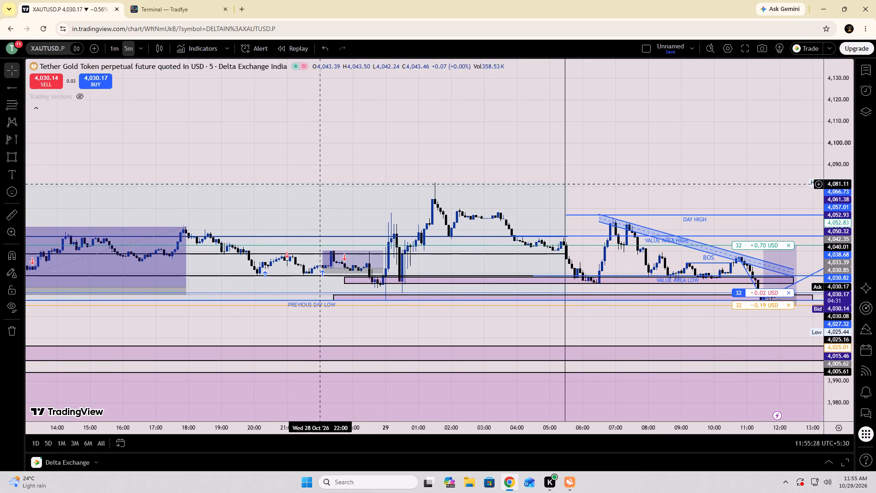
{"action": "left_click", "coordinate": [318, 184]}
{"action": "left_click", "coordinate": [328, 236]}
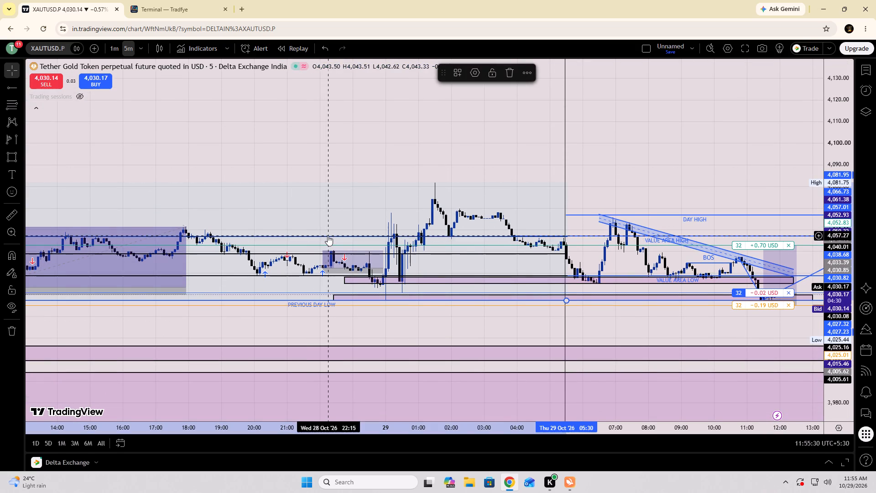
{"action": "left_click", "coordinate": [508, 76]}
Check the current gold price against the open long, its target and stop levels, and the projected path to DAY HIGH.
{"action": "left_click_drag", "start_coordinate": [483, 138], "coordinate": [408, 135]}
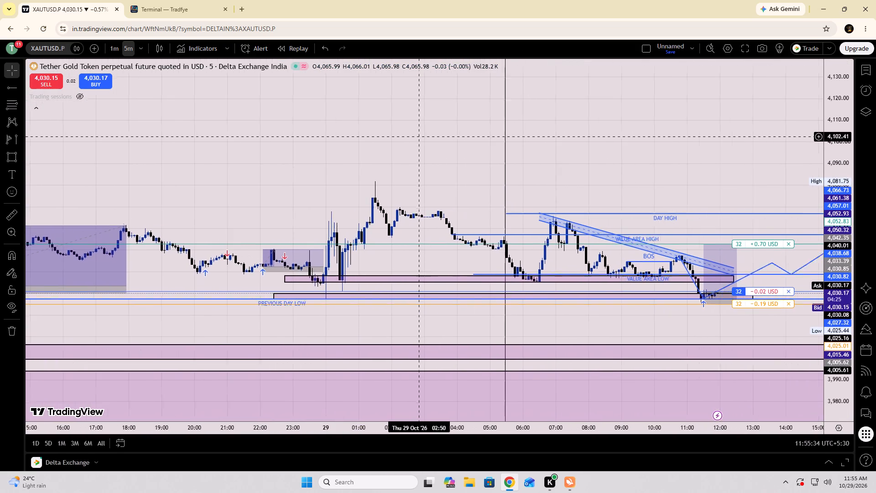
{"action": "left_click_drag", "start_coordinate": [408, 135], "coordinate": [71, 145]}
{"action": "left_click_drag", "start_coordinate": [835, 274], "coordinate": [831, 136]}
{"action": "left_click_drag", "start_coordinate": [824, 336], "coordinate": [834, 225]}
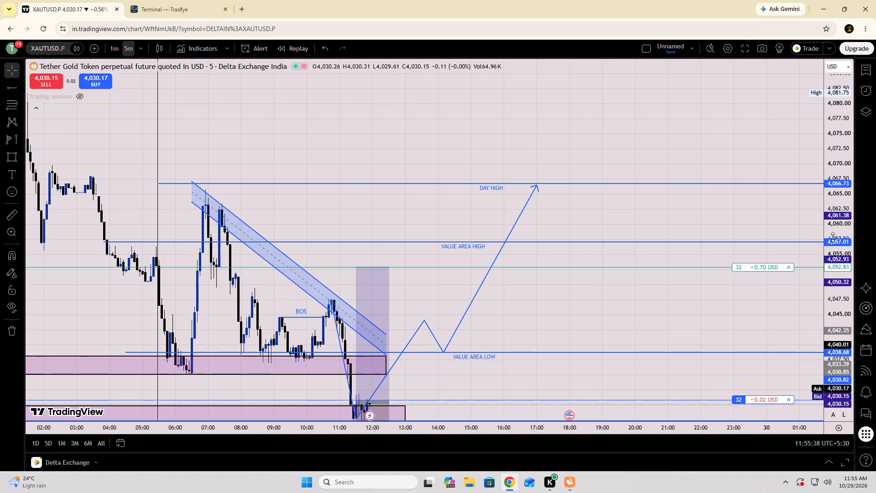
{"action": "left_click_drag", "start_coordinate": [849, 298], "coordinate": [846, 288]}
{"action": "left_click_drag", "start_coordinate": [729, 320], "coordinate": [711, 224]}
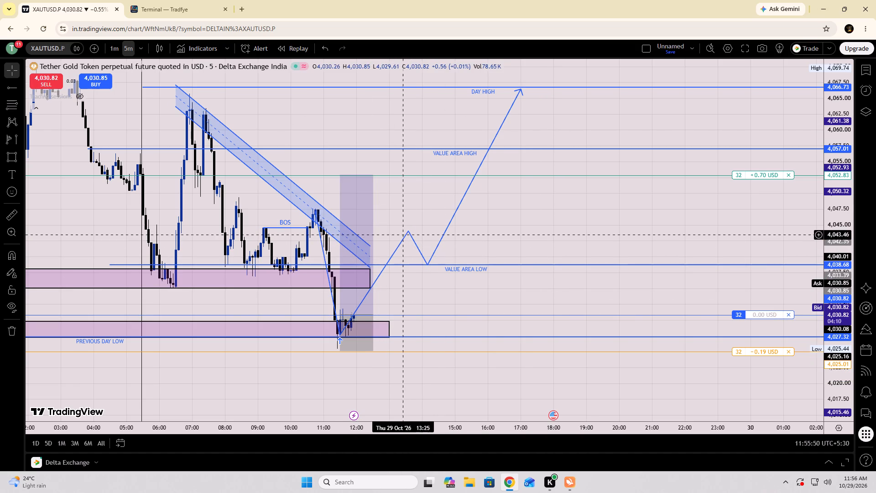
Switch to the Tradfye terminal.
{"action": "left_click", "coordinate": [143, 0]}
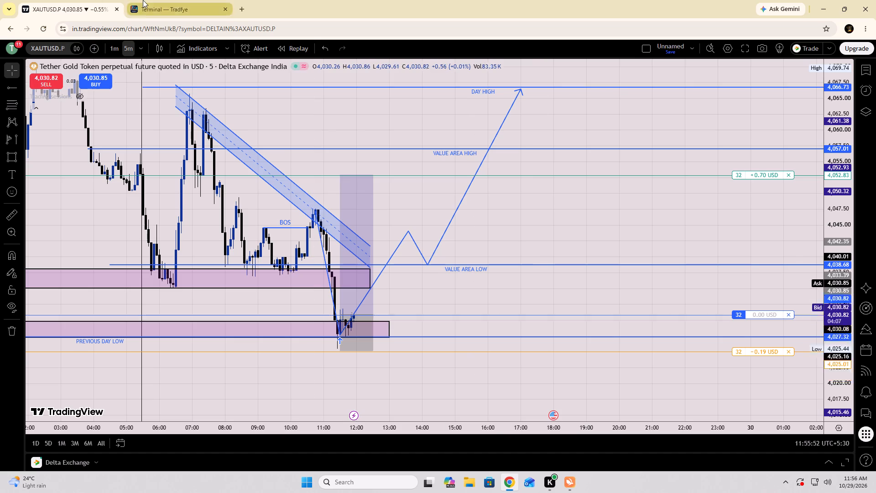
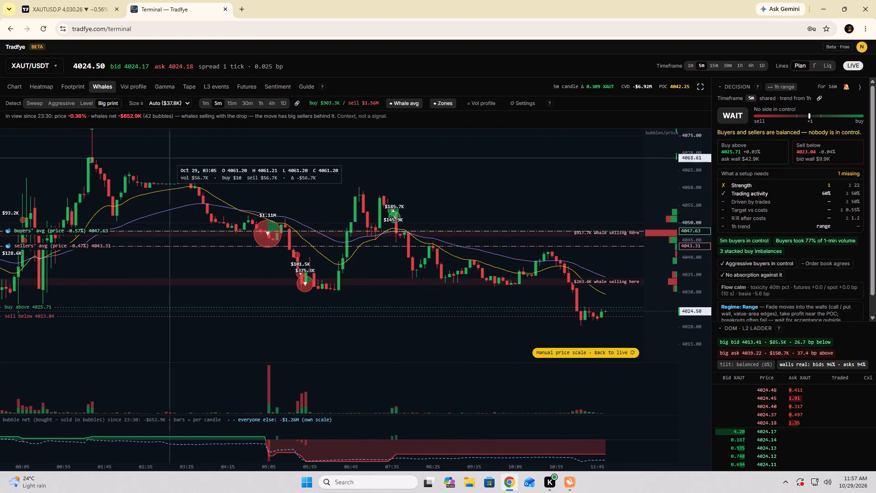
Examine the XAUT/USDT 5m Whales chart around the recent drop, whale bubbles, average price lines and whale selling zones.
{"action": "scroll", "coordinate": [173, 158], "scroll_direction": "up", "scroll_amount": 1}
{"action": "left_click_drag", "start_coordinate": [438, 170], "coordinate": [250, 184]}
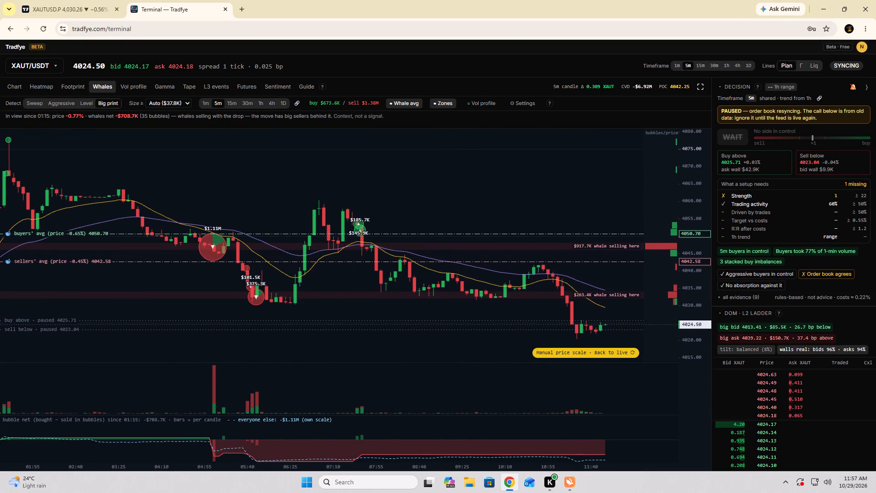
{"action": "left_click_drag", "start_coordinate": [250, 184], "coordinate": [203, 149]}
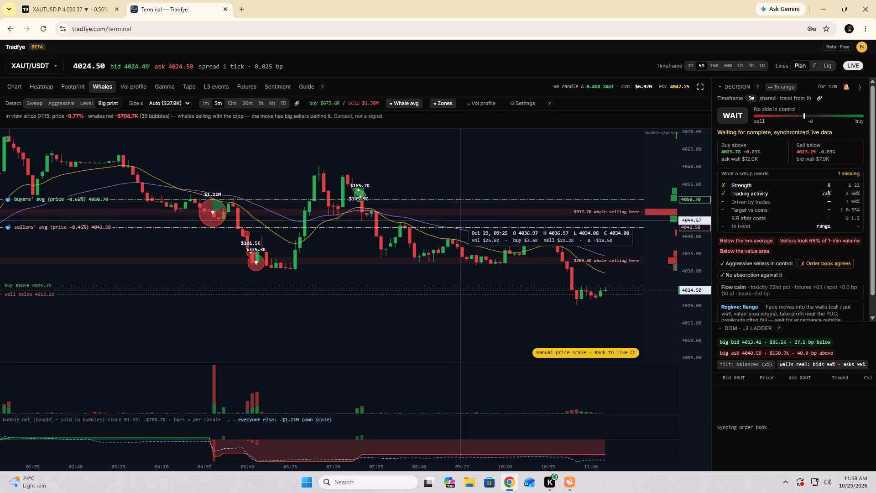
{"action": "left_click", "coordinate": [521, 174]}
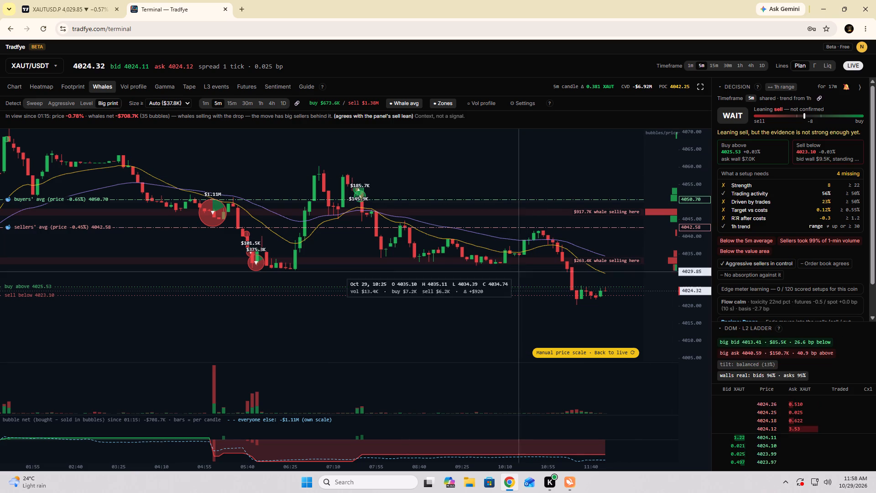
{"action": "scroll", "coordinate": [474, 212], "scroll_direction": "up", "scroll_amount": 2}
{"action": "scroll", "coordinate": [485, 213], "scroll_direction": "down", "scroll_amount": 1}
{"action": "scroll", "coordinate": [485, 213], "scroll_direction": "up", "scroll_amount": 1}
{"action": "scroll", "coordinate": [545, 225], "scroll_direction": "down", "scroll_amount": 1}
{"action": "scroll", "coordinate": [529, 220], "scroll_direction": "up", "scroll_amount": 1}
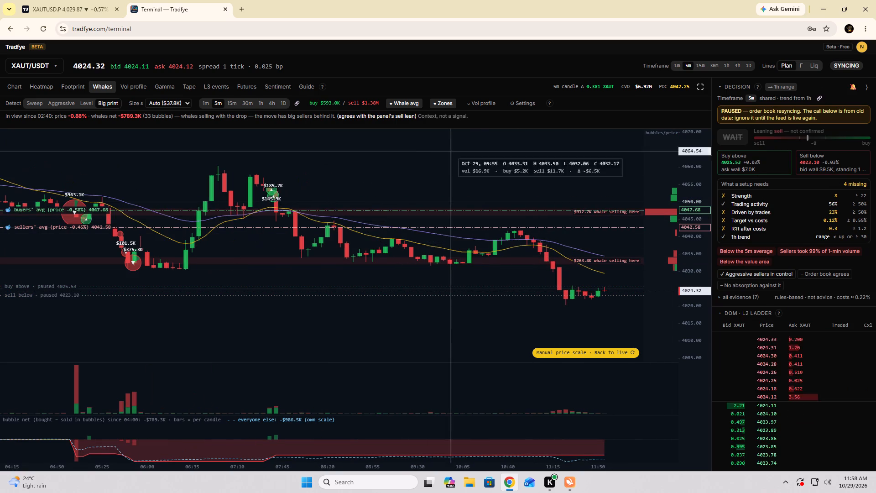
Search for "forex factory" in a new browser tab and open the Forex Factory site to view its news and economic calendar.
{"action": "left_click", "coordinate": [242, 8]}
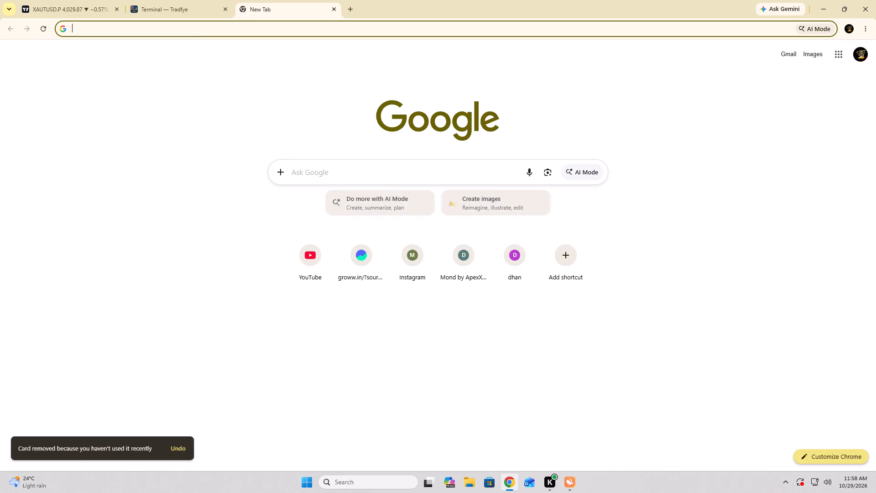
{"action": "left_click", "coordinate": [352, 180]}
{"action": "left_click", "coordinate": [312, 294]}
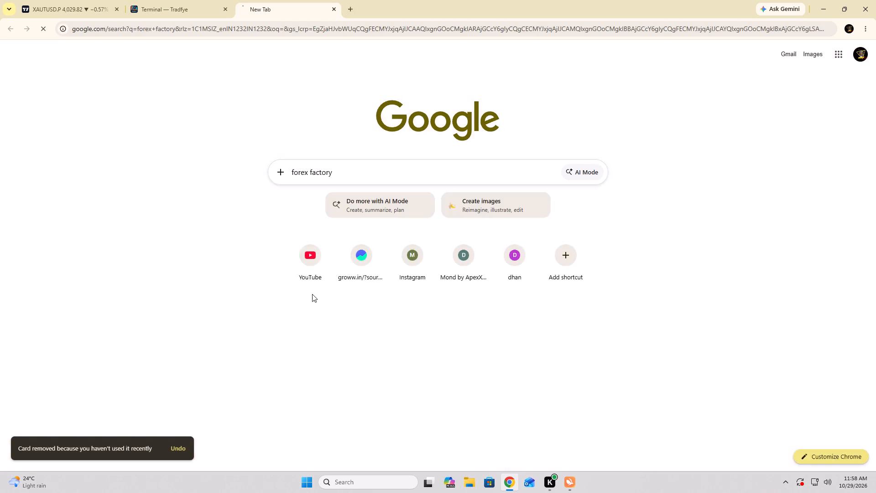
{"action": "left_click", "coordinate": [203, 142]}
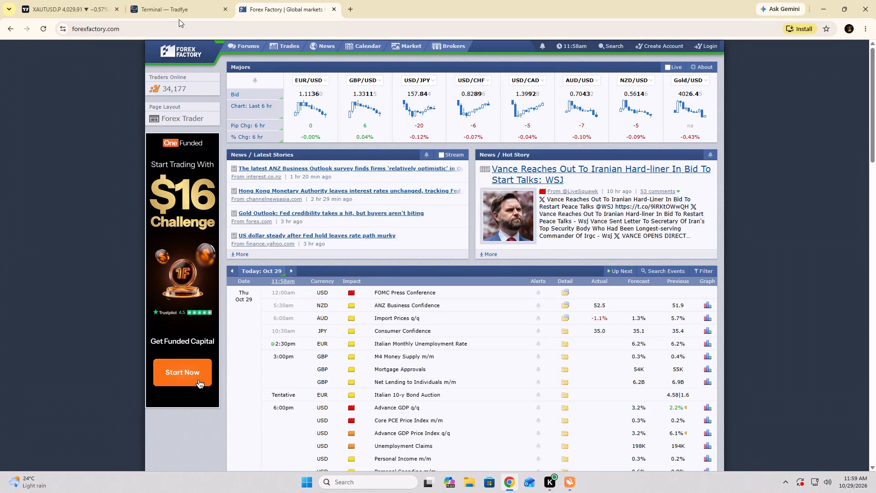
Switch back to the Tradfye terminal.
{"action": "left_click", "coordinate": [177, 3]}
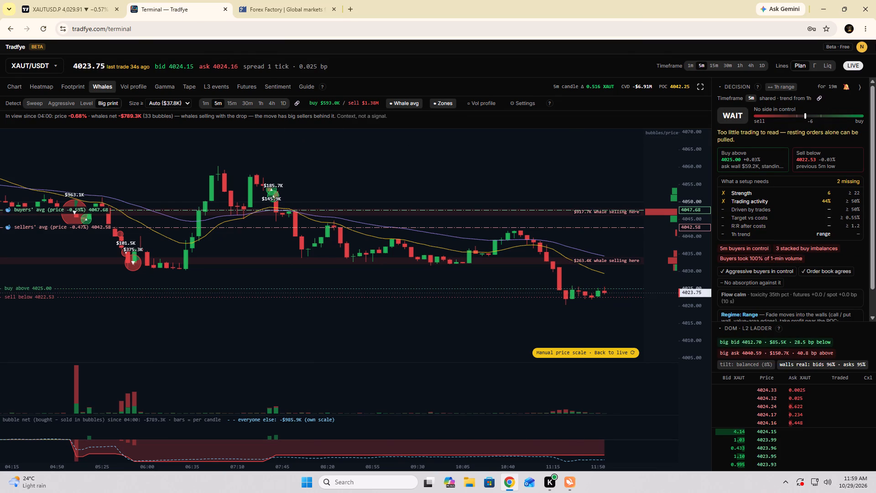
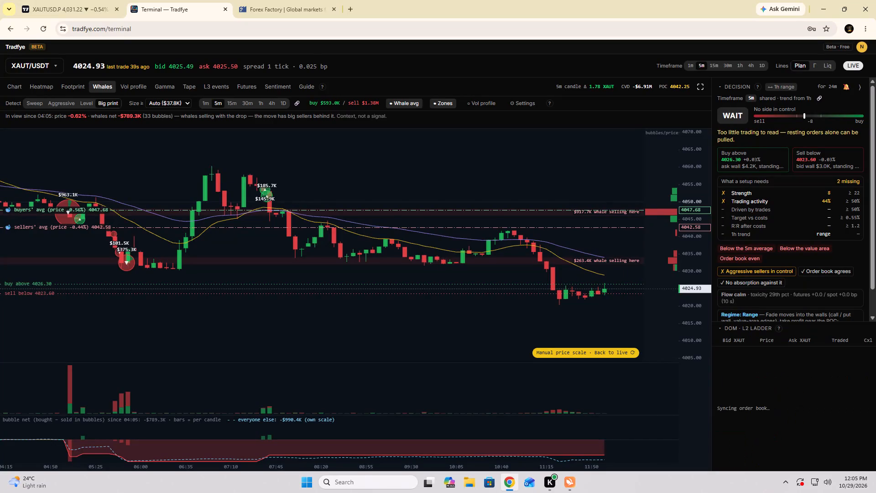
Switch to the TradingView XAUTUSD.P 5-minute chart and examine price around the open long, the demand zones and the projected path to the day high.
{"action": "left_click", "coordinate": [59, 0]}
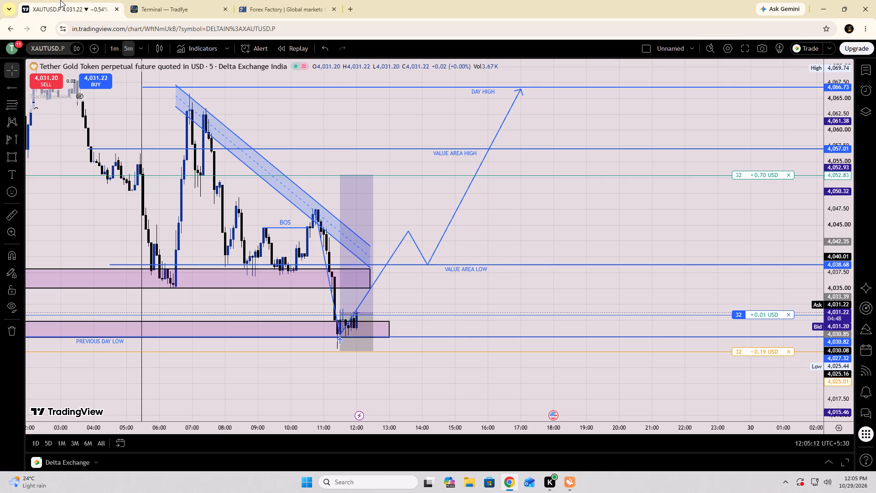
{"action": "left_click", "coordinate": [401, 130]}
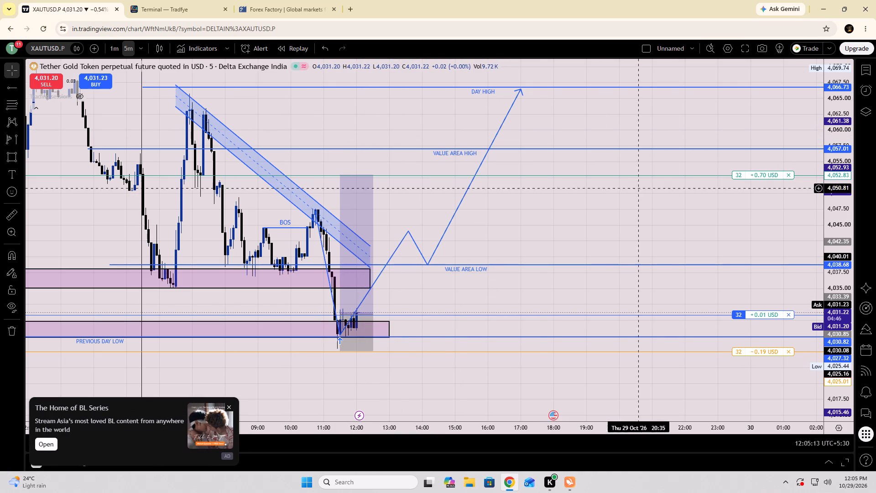
{"action": "left_click_drag", "start_coordinate": [838, 171], "coordinate": [820, 256]}
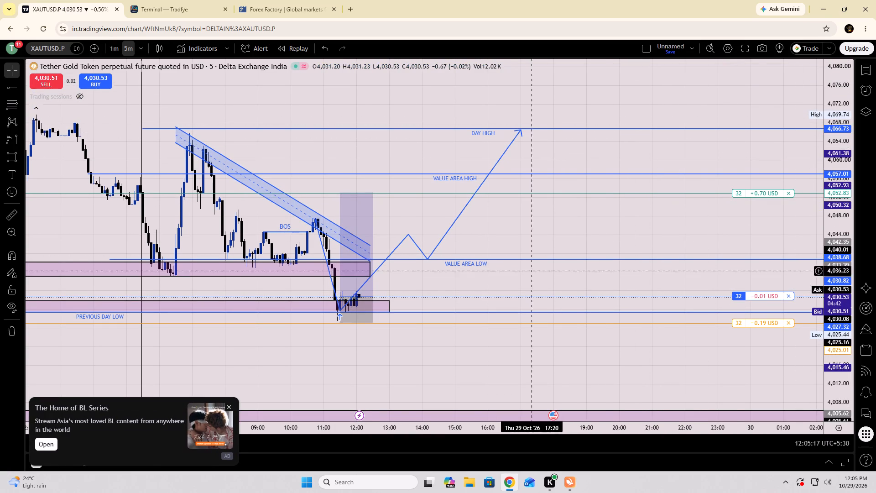
{"action": "left_click", "coordinate": [228, 405]}
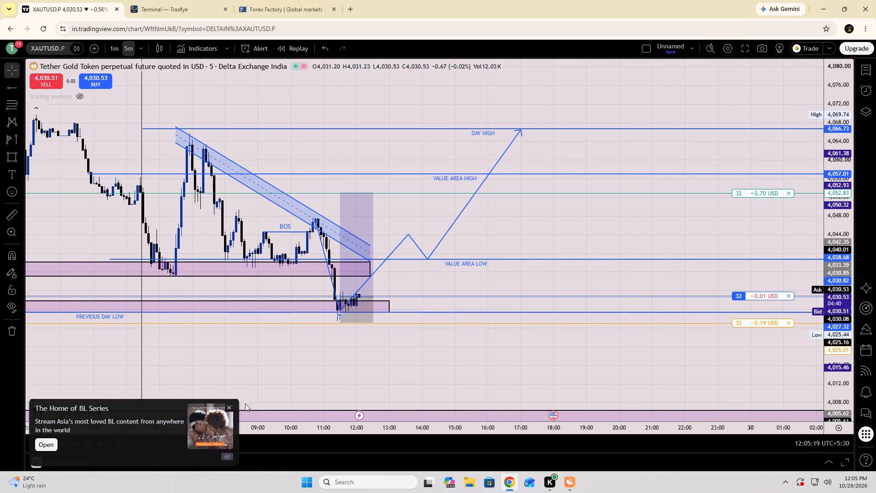
{"action": "left_click_drag", "start_coordinate": [411, 367], "coordinate": [436, 400]}
{"action": "scroll", "coordinate": [657, 357], "scroll_direction": "down", "scroll_amount": 1}
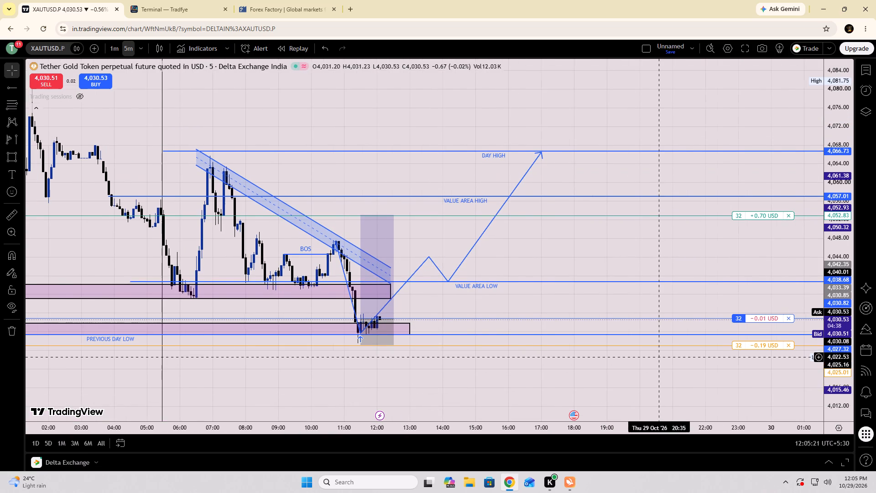
{"action": "scroll", "coordinate": [875, 456], "scroll_direction": "down", "scroll_amount": 1}
{"action": "scroll", "coordinate": [875, 456], "scroll_direction": "up", "scroll_amount": 1}
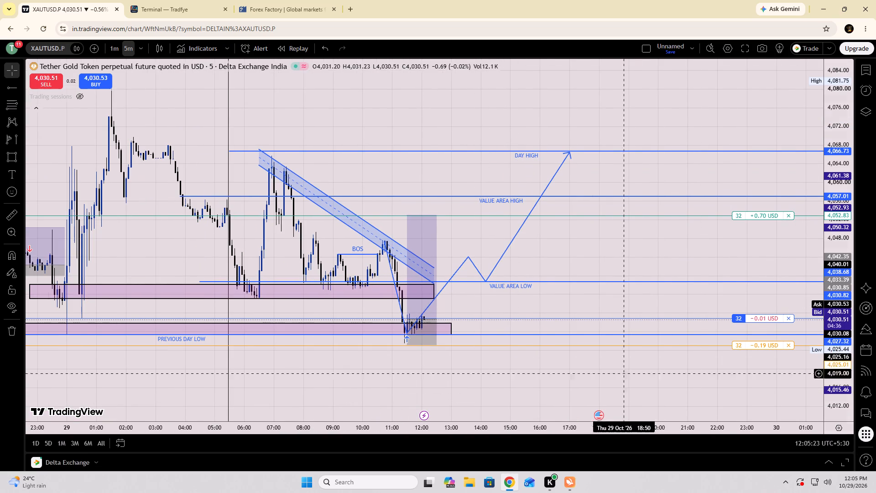
{"action": "left_click_drag", "start_coordinate": [623, 265], "coordinate": [668, 280]}
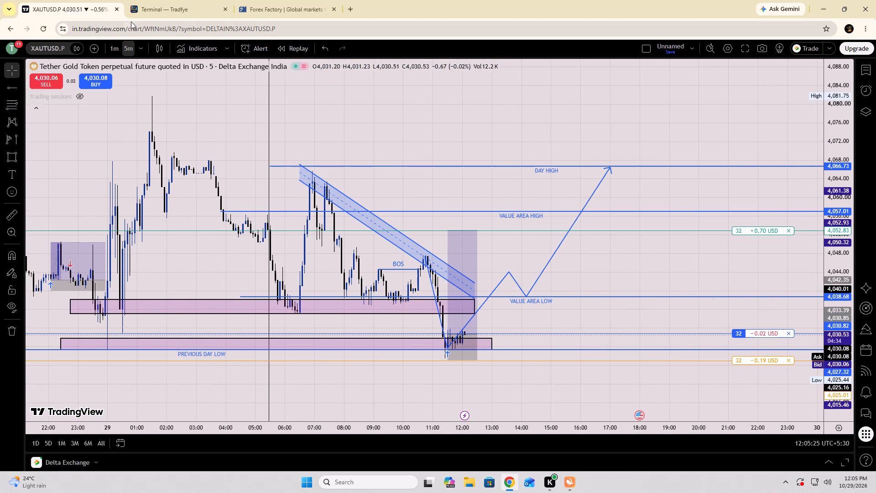
Return to the Tradfye terminal to check the XAUT/USDT Whales chart.
{"action": "left_click", "coordinate": [146, 7]}
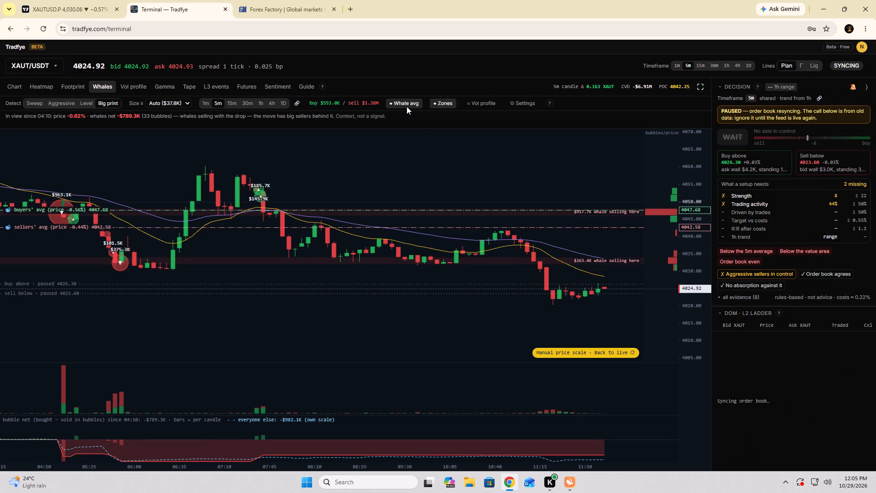
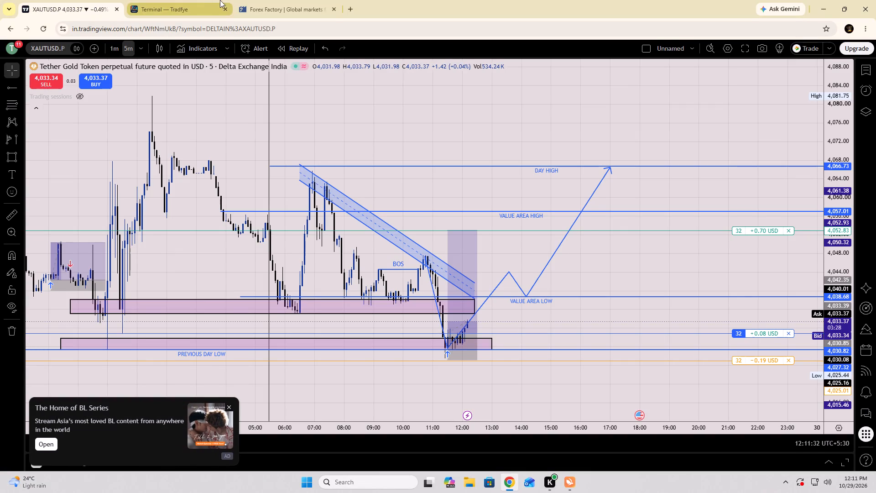
Glance at the Forex Factory news and today's economic calendar, and return to the Tradfye terminal's XAUT/USDT Whales chart.
{"action": "left_click", "coordinate": [294, 1]}
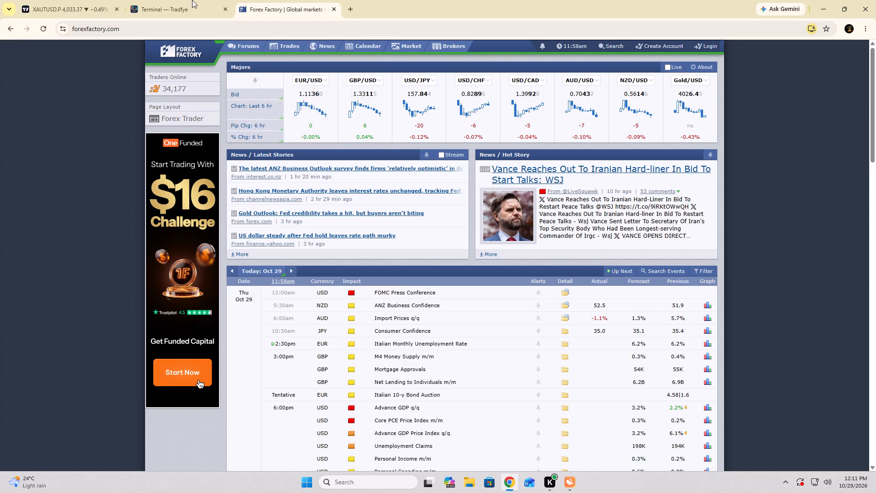
{"action": "left_click", "coordinate": [186, 0]}
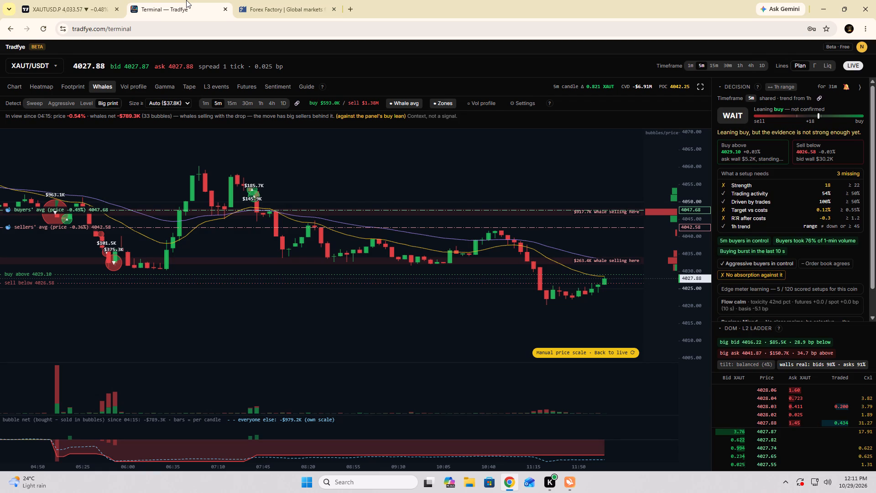
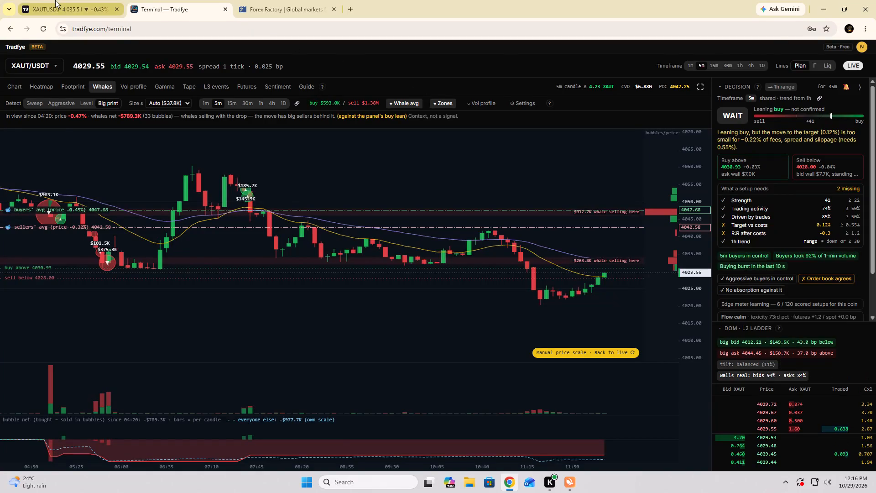
Switch to the TradingView XAUTUSD.P 5-minute chart and examine price around the open long position and the value area low.
{"action": "left_click", "coordinate": [55, 0]}
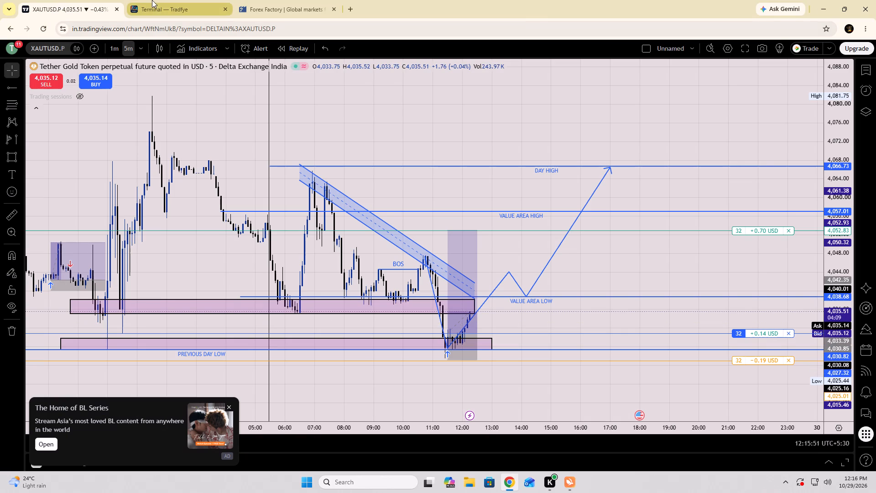
{"action": "left_click_drag", "start_coordinate": [845, 314], "coordinate": [845, 313]}
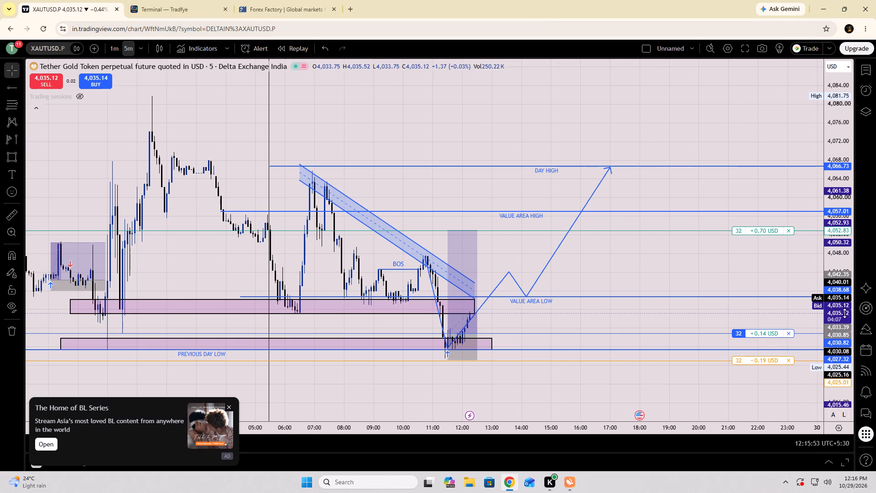
{"action": "left_click_drag", "start_coordinate": [845, 313], "coordinate": [840, 218]}
{"action": "left_click_drag", "start_coordinate": [642, 281], "coordinate": [630, 196]}
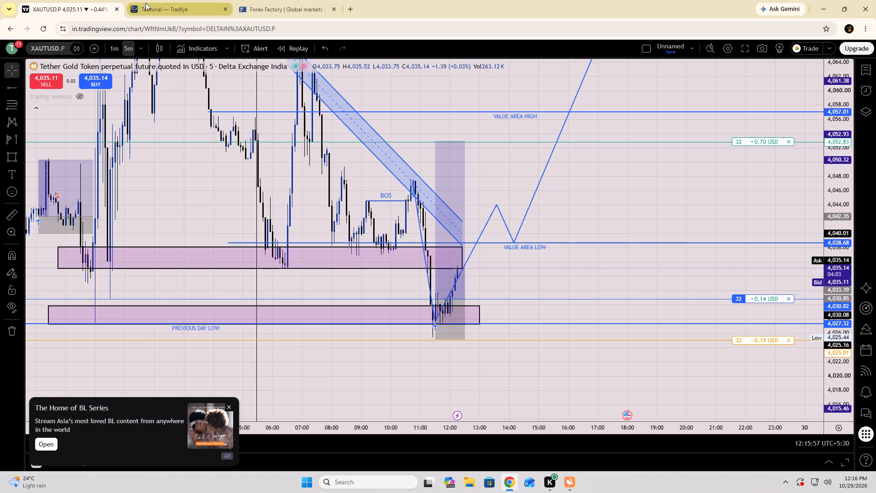
Check Tradfye's XAUT/USDT Whales chart against the Forex Factory news and calendar page, ending back on the Whales chart.
{"action": "left_click", "coordinate": [146, 3]}
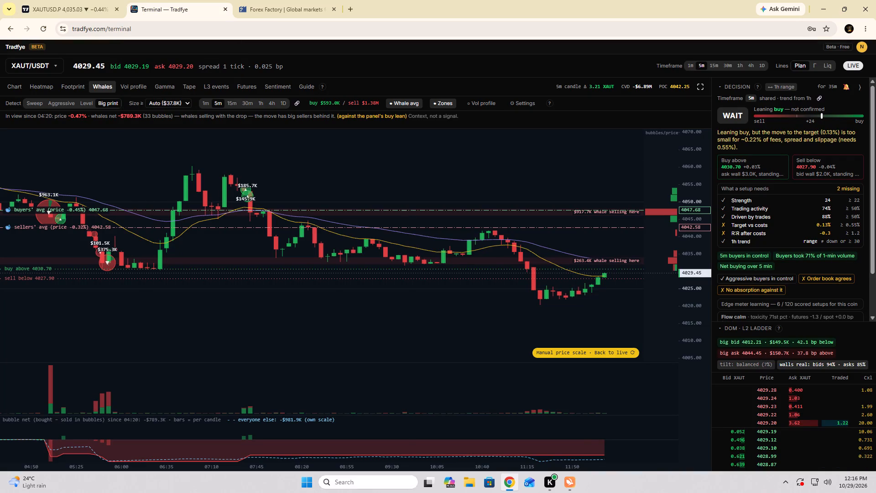
{"action": "left_click", "coordinate": [259, 5]}
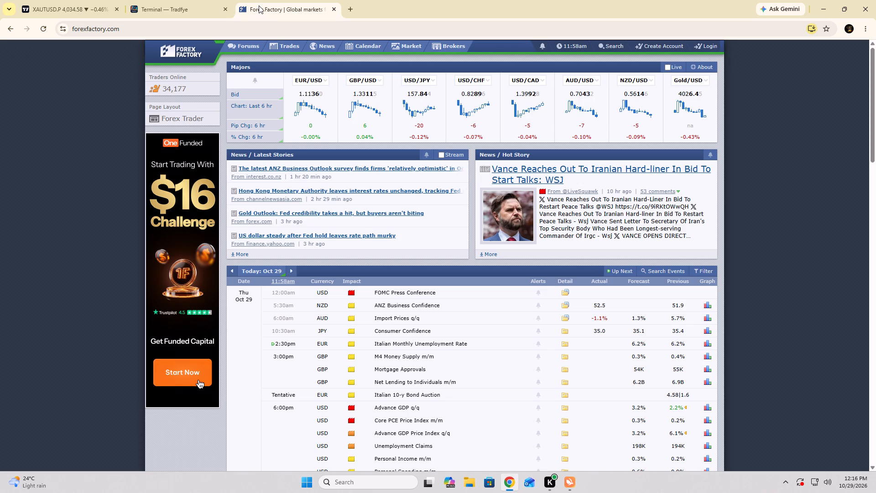
{"action": "left_click", "coordinate": [191, 2]}
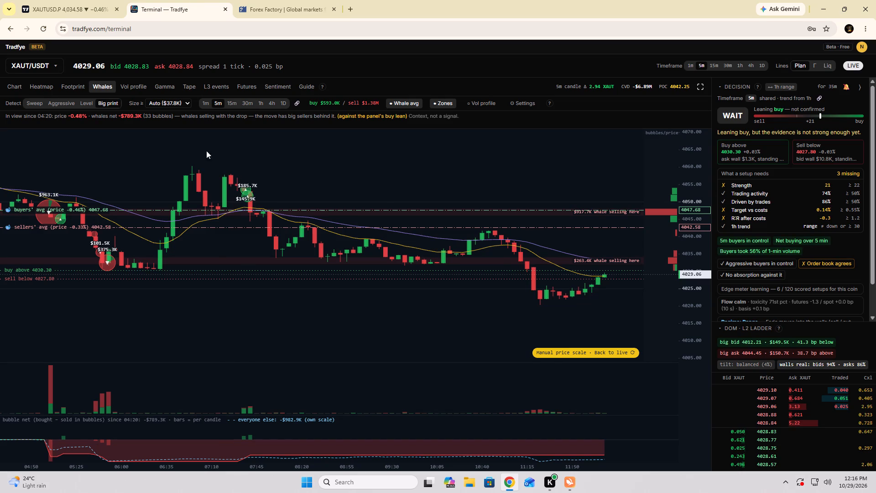
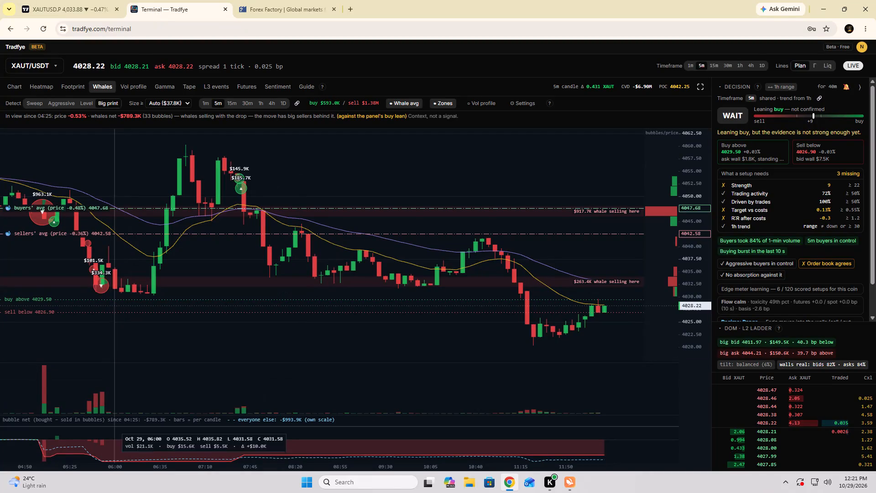
Check the XAUT/USDT order-book Heatmap around the current price, then return to the Whales chart.
{"action": "left_click", "coordinate": [804, 260]}
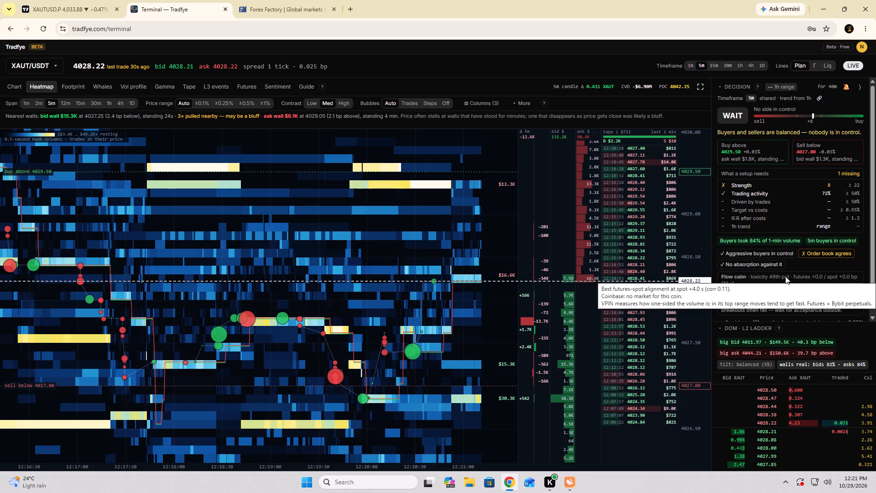
{"action": "left_click_drag", "start_coordinate": [694, 226], "coordinate": [693, 234]}
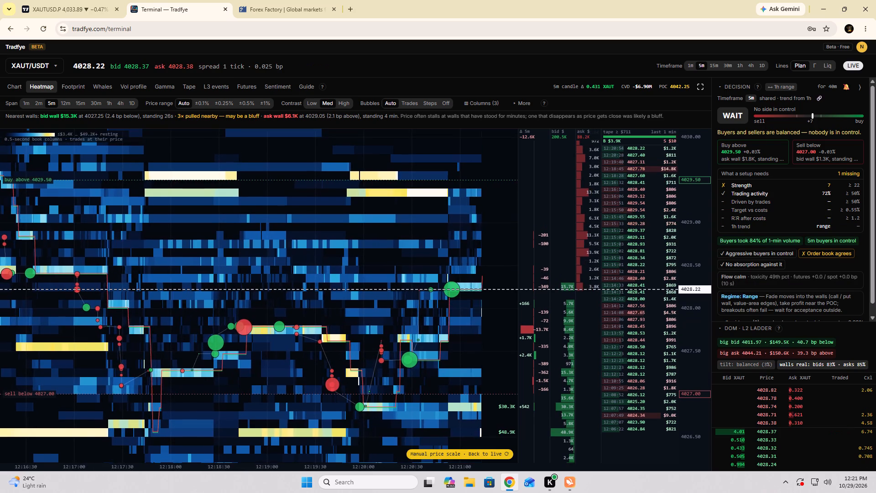
{"action": "left_click_drag", "start_coordinate": [693, 234], "coordinate": [693, 236]}
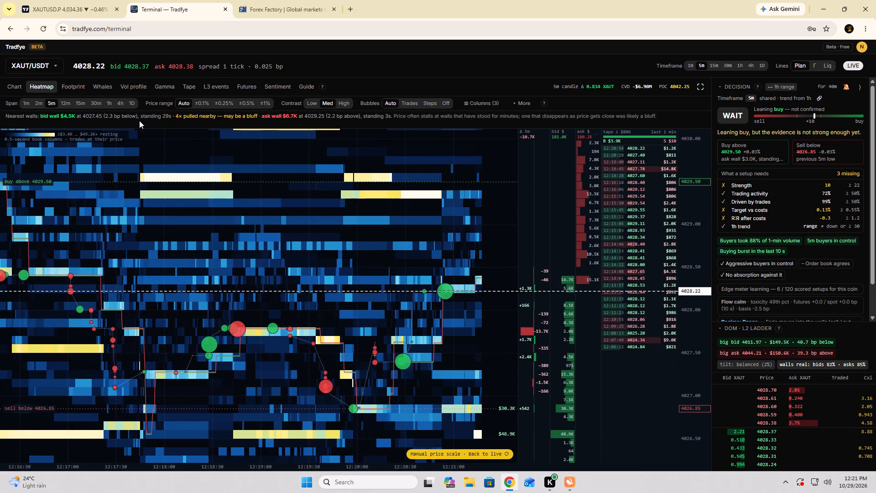
{"action": "left_click", "coordinate": [126, 79]}
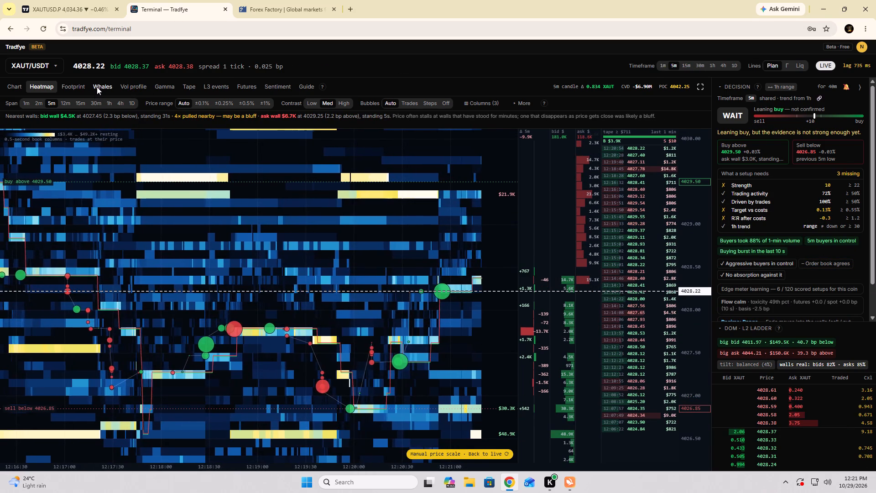
{"action": "left_click", "coordinate": [98, 86]}
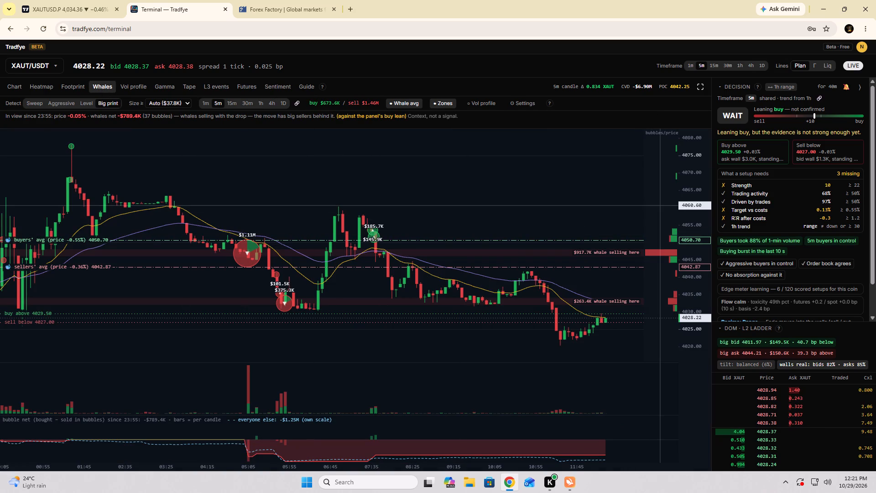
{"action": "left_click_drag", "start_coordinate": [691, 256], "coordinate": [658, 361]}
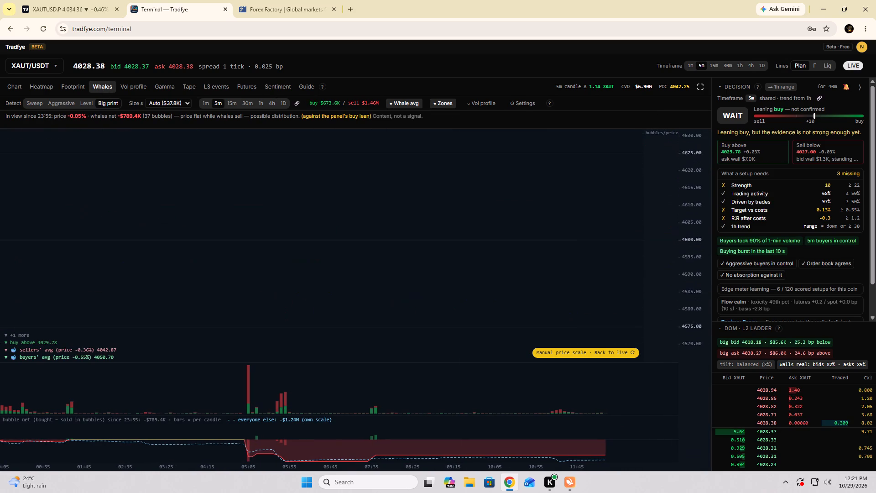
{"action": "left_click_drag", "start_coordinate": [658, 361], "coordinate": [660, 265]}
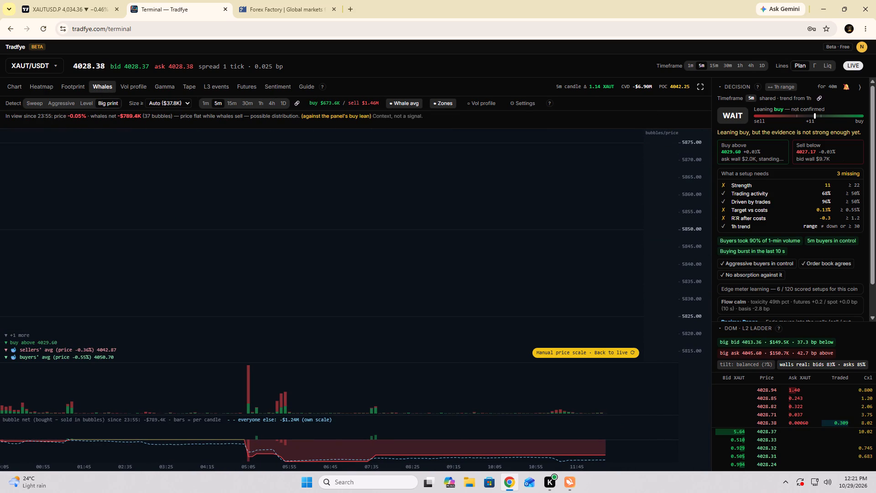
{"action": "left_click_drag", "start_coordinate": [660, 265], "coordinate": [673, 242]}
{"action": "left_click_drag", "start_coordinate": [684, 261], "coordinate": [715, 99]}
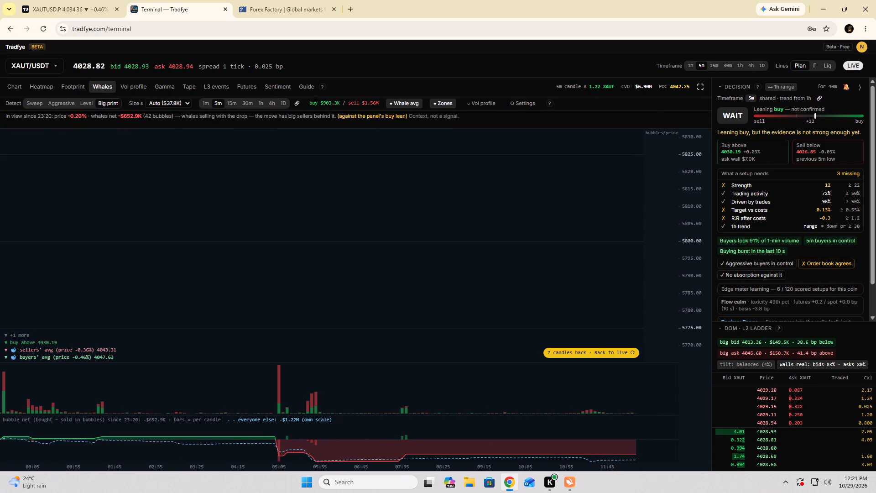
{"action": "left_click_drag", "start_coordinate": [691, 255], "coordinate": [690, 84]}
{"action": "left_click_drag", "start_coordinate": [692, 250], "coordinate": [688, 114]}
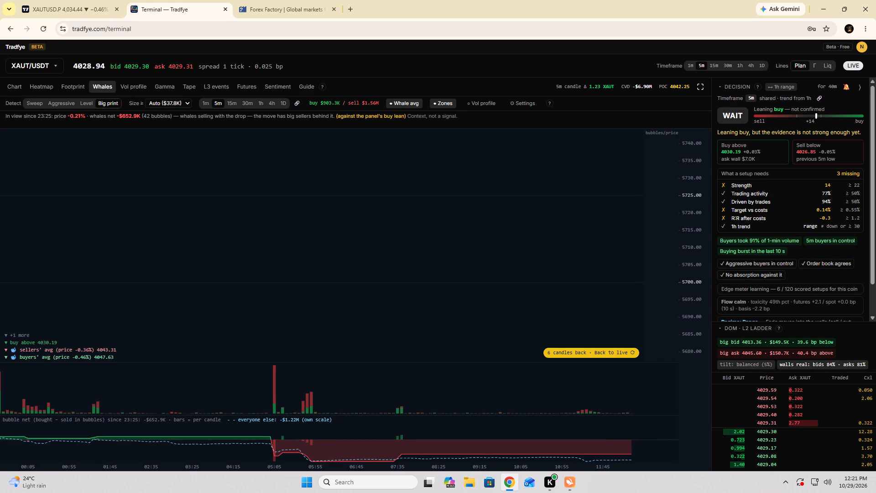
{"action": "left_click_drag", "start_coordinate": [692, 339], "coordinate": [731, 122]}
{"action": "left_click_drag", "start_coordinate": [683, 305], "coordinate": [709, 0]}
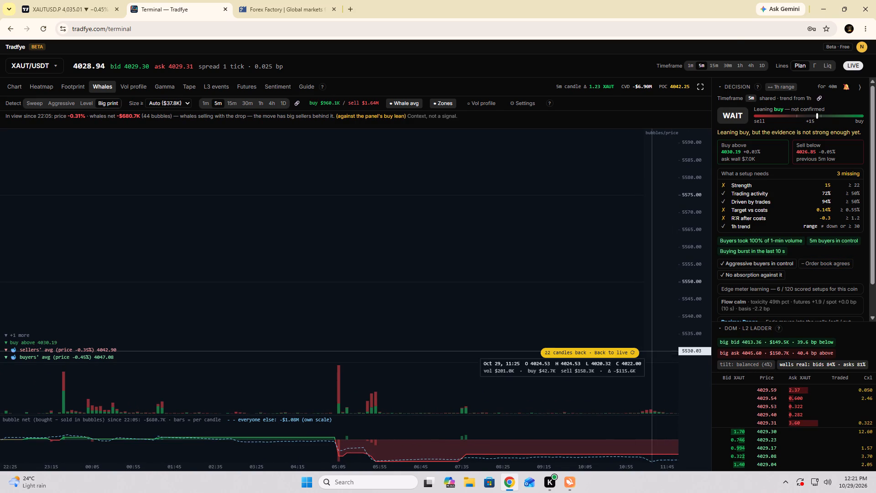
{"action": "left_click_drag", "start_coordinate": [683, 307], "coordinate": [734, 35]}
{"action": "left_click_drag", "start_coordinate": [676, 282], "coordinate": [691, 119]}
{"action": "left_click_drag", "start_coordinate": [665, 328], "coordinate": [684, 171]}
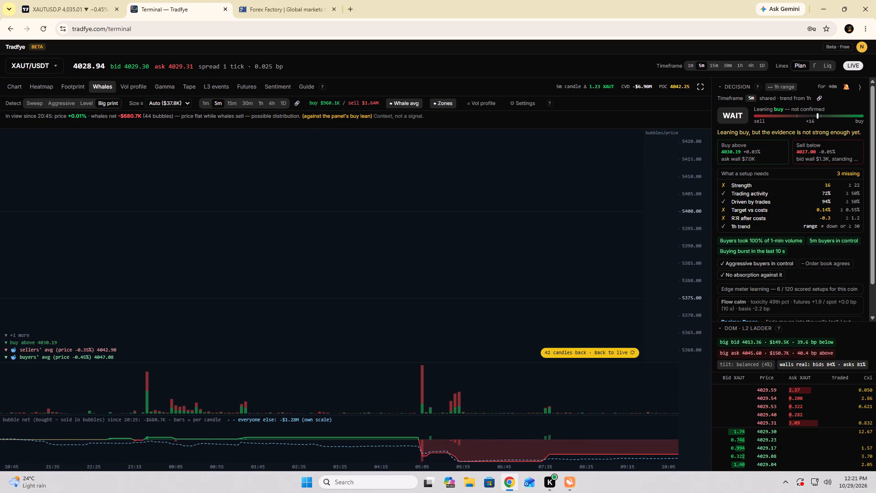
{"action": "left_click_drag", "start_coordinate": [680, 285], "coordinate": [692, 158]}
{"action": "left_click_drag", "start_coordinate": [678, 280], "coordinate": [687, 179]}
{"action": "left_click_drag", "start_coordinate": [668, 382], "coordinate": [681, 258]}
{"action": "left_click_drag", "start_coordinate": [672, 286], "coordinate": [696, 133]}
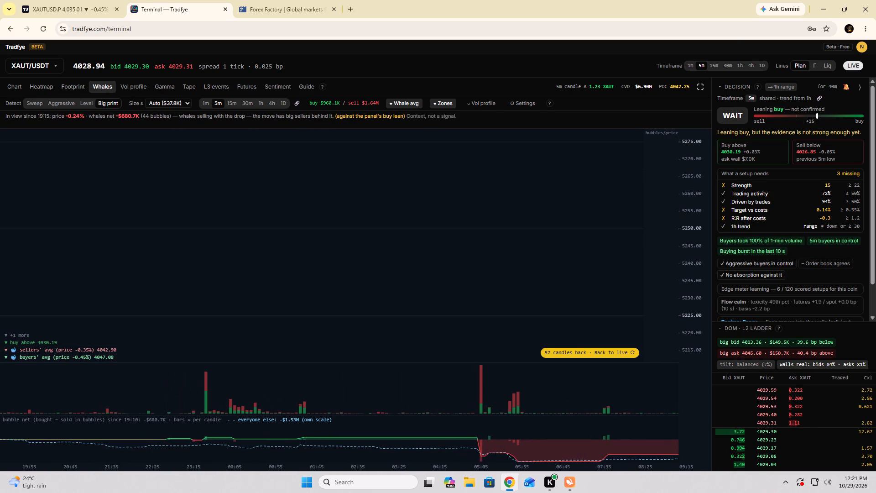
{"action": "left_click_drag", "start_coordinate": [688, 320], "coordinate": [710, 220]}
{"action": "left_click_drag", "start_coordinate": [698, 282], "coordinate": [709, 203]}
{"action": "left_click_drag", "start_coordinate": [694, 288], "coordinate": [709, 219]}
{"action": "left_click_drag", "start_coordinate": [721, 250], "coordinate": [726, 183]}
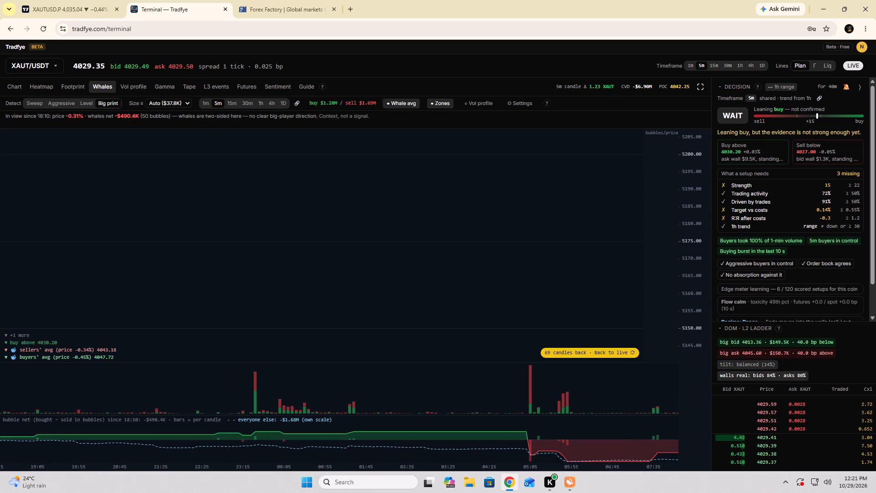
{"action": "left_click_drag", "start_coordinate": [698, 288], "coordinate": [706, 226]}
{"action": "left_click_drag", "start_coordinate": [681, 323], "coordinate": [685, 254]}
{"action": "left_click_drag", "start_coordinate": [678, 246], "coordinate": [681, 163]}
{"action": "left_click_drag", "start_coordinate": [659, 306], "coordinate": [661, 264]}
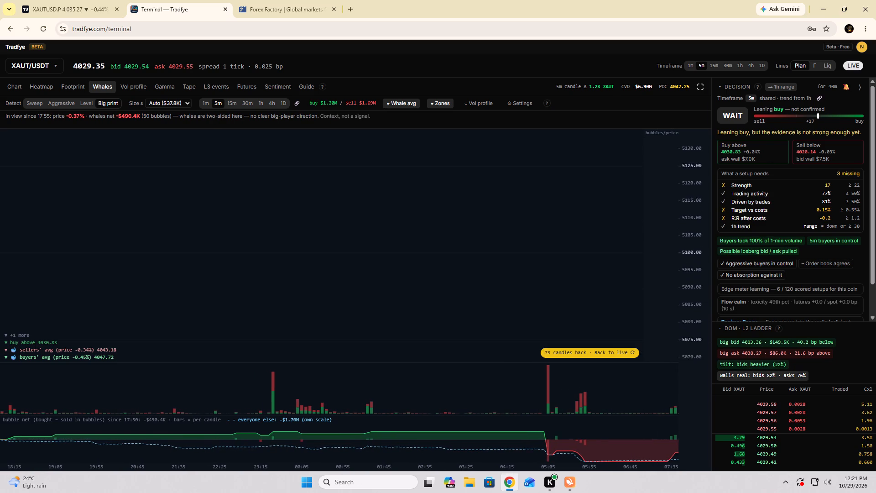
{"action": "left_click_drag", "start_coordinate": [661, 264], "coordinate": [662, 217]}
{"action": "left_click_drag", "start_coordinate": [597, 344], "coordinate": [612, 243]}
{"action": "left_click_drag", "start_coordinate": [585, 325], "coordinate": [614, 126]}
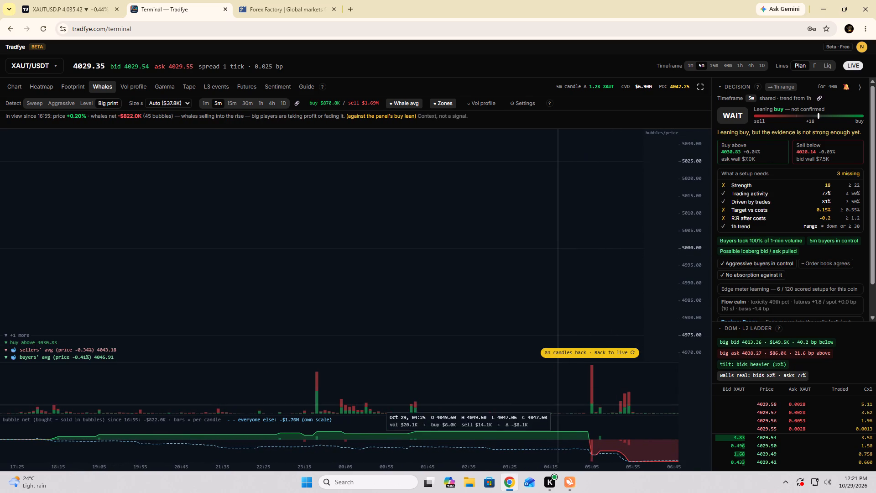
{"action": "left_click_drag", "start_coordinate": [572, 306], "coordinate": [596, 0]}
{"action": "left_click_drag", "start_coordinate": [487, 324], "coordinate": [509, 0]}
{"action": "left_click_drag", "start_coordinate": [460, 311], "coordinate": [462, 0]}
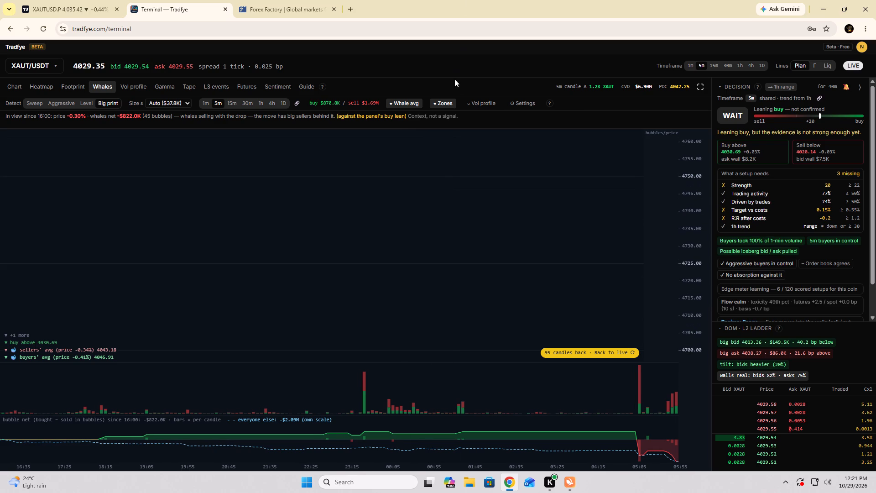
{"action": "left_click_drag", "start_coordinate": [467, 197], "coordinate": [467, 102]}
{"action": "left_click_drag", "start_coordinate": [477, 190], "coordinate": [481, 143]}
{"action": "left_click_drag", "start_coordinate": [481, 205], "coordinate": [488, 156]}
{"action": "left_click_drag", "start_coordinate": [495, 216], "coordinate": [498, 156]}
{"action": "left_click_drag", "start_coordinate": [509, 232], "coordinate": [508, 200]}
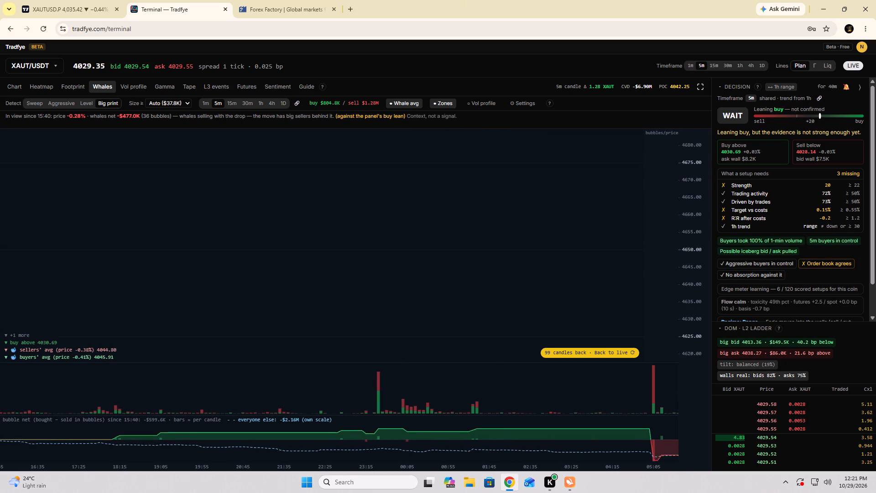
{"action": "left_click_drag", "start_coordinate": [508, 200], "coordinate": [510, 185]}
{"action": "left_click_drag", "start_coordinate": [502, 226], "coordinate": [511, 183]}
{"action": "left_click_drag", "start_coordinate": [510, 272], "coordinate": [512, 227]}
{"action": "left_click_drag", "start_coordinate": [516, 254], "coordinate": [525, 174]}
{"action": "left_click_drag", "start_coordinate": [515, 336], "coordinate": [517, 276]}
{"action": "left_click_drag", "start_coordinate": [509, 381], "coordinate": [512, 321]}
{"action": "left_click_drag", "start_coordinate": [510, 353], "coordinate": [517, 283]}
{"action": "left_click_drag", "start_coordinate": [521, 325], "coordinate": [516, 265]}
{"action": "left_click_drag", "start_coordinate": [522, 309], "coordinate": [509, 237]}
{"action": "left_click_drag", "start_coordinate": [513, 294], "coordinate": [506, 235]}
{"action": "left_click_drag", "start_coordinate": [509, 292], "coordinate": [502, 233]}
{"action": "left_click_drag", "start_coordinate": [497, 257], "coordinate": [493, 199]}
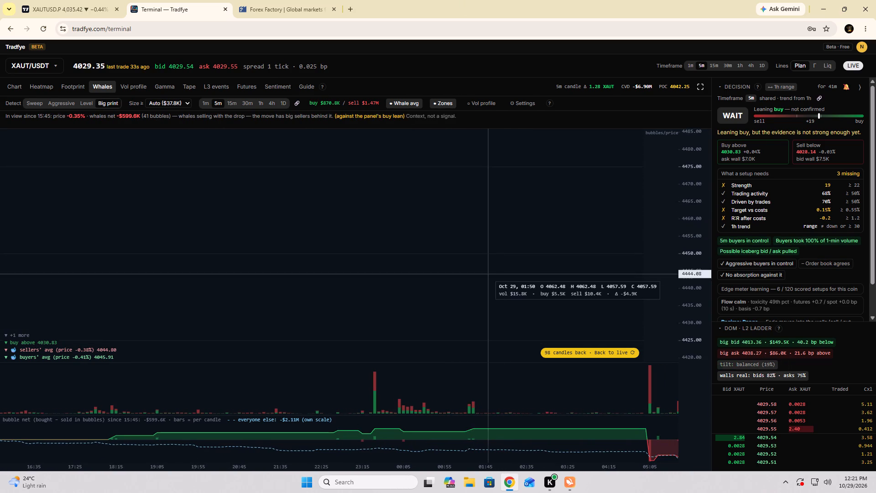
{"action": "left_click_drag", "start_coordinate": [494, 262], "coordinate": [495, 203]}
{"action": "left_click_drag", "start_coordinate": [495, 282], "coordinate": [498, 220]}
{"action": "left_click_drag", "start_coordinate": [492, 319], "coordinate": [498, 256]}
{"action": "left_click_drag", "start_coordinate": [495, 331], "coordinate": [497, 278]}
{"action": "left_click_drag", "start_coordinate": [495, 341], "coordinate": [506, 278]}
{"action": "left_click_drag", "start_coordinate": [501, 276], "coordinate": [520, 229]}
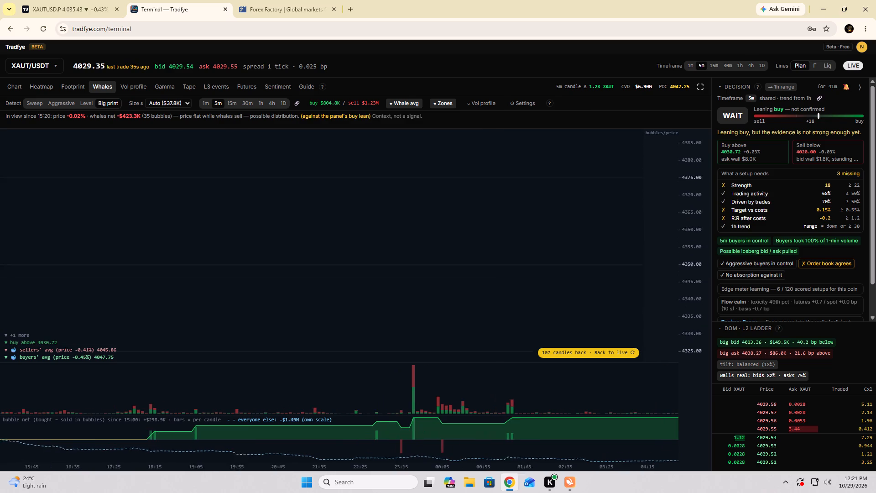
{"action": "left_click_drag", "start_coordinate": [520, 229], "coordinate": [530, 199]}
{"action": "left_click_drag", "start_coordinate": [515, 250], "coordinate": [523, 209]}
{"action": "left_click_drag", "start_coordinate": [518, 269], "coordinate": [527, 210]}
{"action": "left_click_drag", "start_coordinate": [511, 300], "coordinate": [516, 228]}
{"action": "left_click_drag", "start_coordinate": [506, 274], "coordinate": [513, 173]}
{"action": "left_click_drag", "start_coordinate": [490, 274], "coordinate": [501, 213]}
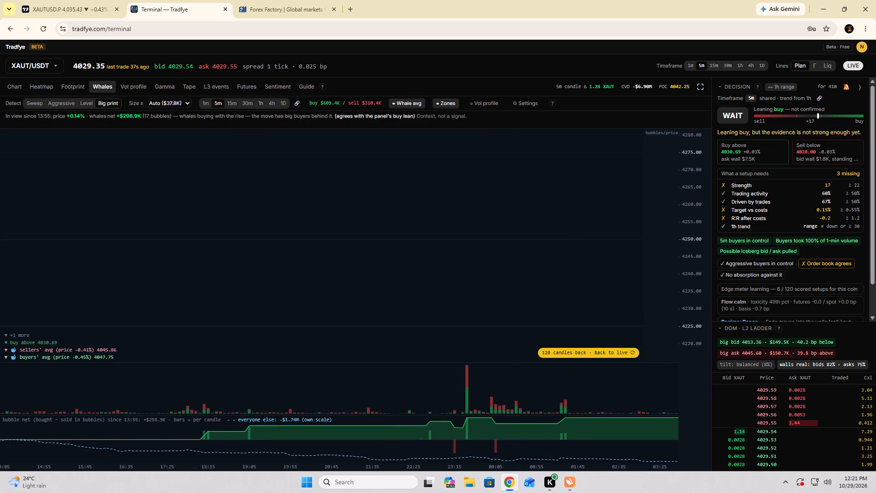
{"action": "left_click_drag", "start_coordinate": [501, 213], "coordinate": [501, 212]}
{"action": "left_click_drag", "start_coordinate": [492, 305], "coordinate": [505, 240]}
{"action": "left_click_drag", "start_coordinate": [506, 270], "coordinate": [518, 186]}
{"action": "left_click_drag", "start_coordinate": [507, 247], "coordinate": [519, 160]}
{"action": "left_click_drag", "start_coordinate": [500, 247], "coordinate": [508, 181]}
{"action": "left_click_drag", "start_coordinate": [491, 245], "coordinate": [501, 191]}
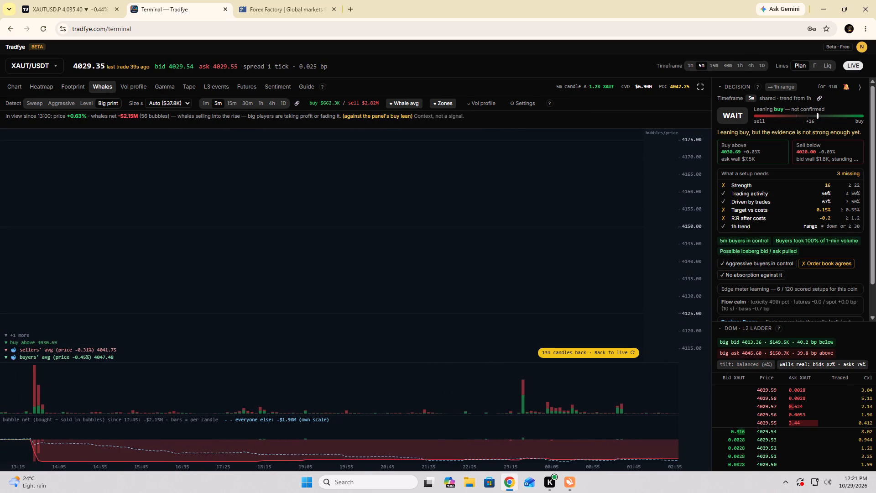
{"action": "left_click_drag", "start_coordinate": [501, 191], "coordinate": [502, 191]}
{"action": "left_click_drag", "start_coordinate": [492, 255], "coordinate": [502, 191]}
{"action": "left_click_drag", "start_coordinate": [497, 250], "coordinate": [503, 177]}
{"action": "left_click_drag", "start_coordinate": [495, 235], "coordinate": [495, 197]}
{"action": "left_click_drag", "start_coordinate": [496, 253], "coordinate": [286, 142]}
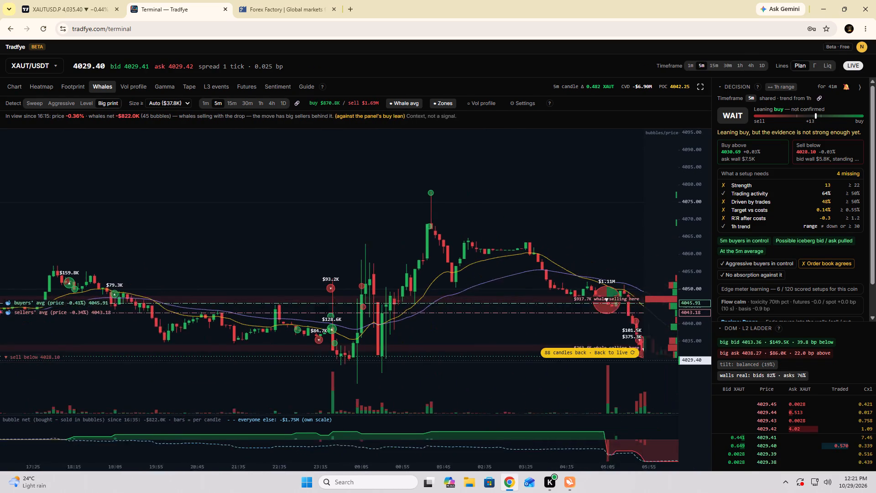
Examine the whale bubbles, whale average lines and selling zones on the XAUT/USDT 5-minute Whales chart, from earlier candles to the latest.
{"action": "left_click_drag", "start_coordinate": [286, 142], "coordinate": [228, 125]}
{"action": "left_click_drag", "start_coordinate": [290, 181], "coordinate": [228, 156]}
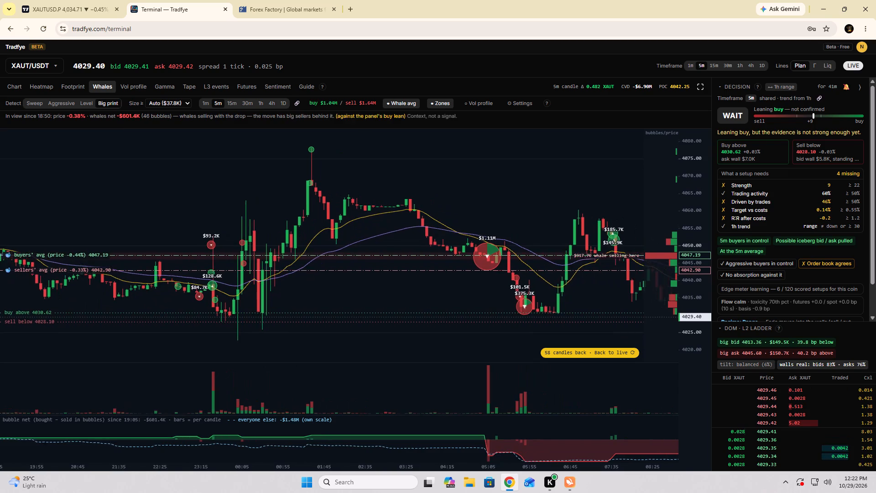
{"action": "left_click_drag", "start_coordinate": [228, 156], "coordinate": [568, 192]}
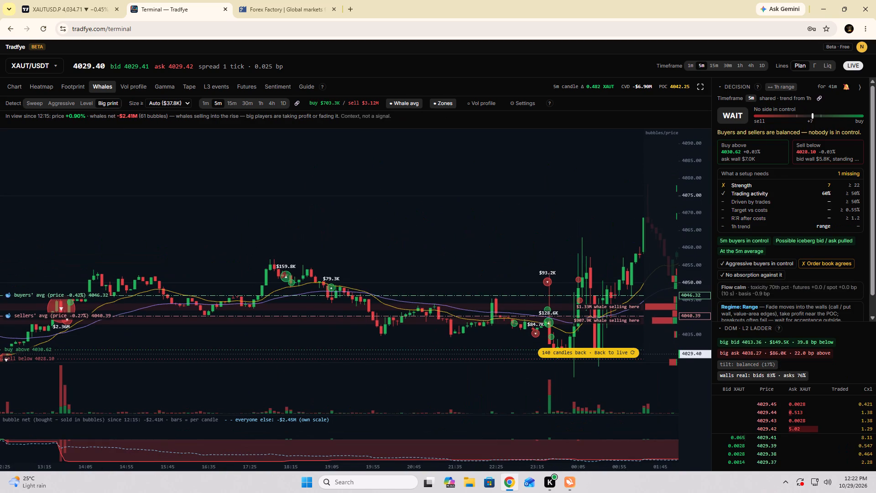
{"action": "left_click_drag", "start_coordinate": [568, 192], "coordinate": [294, 156]}
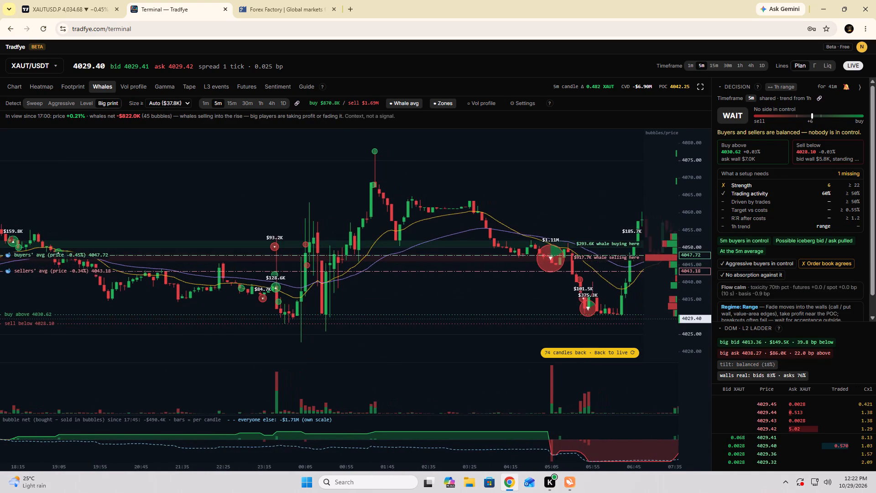
{"action": "left_click_drag", "start_coordinate": [294, 156], "coordinate": [423, 253]}
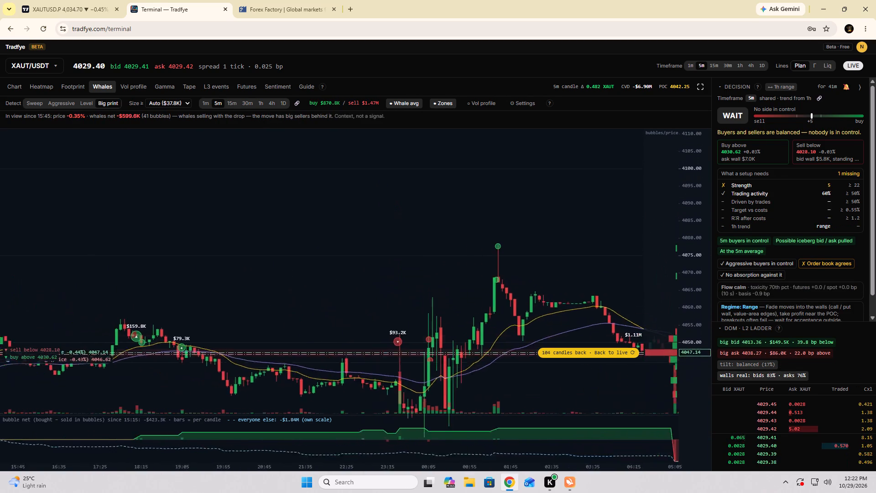
{"action": "left_click_drag", "start_coordinate": [423, 253], "coordinate": [448, 253]}
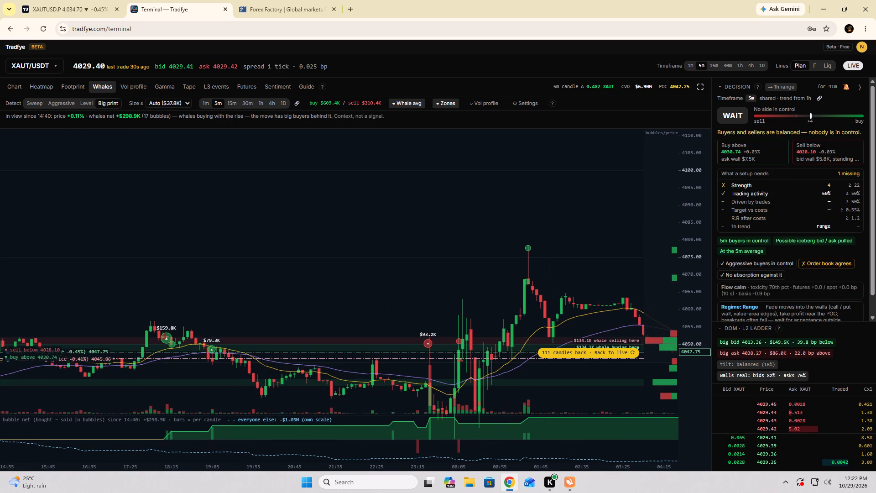
{"action": "left_click_drag", "start_coordinate": [448, 253], "coordinate": [0, 147]}
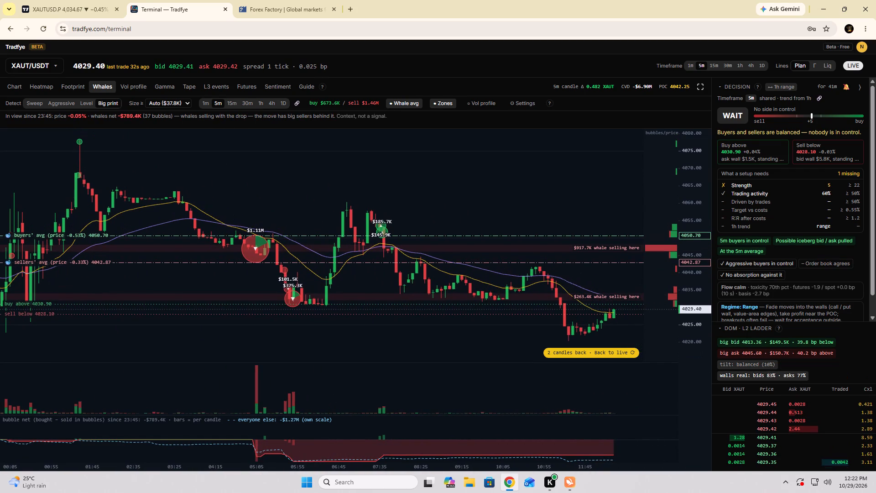
{"action": "left_click_drag", "start_coordinate": [0, 147], "coordinate": [11, 104]}
{"action": "left_click_drag", "start_coordinate": [537, 152], "coordinate": [539, 163]}
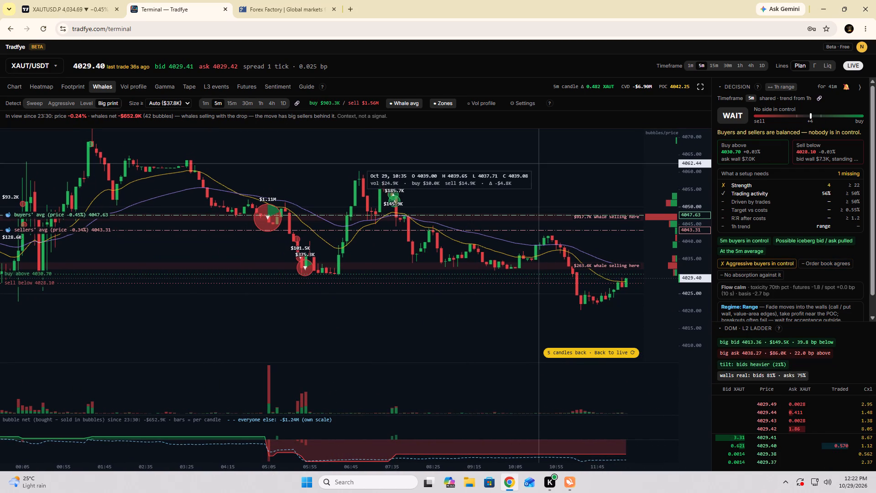
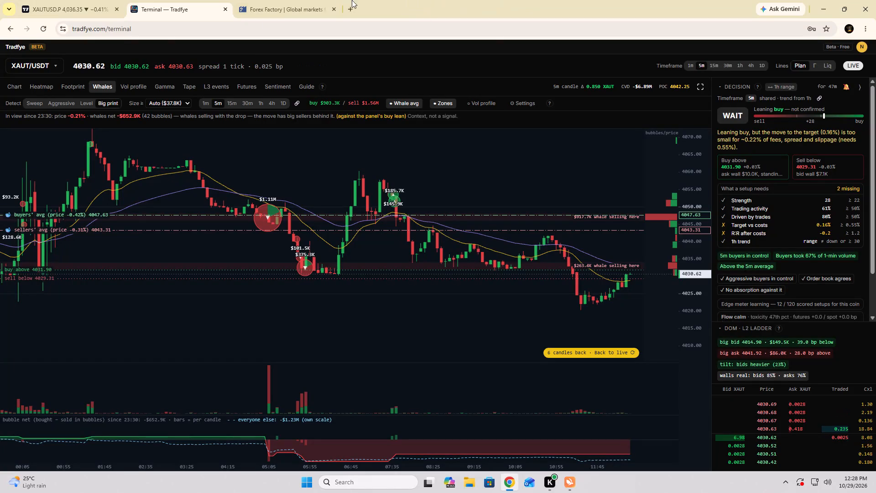
Switch to TradingView and raise the XAUTUSD.P long's stop-loss order above the entry to 4,031.98, confirming the modification.
{"action": "left_click", "coordinate": [97, 13]}
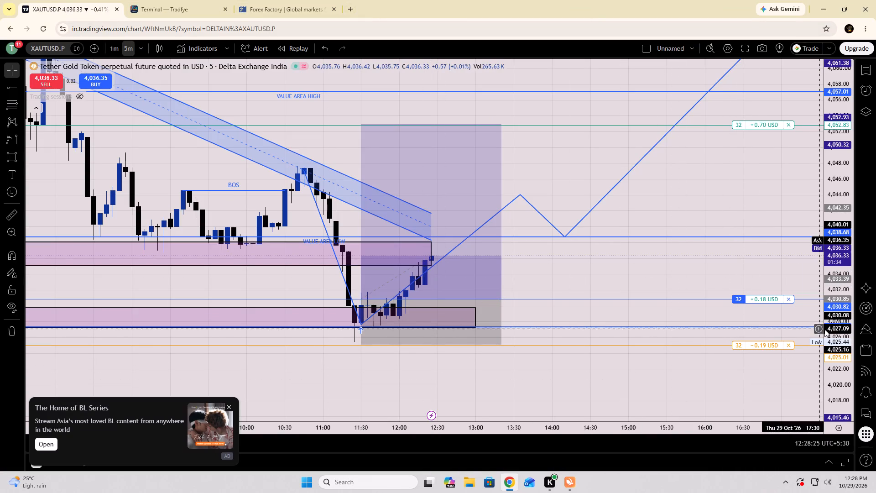
{"action": "left_click", "coordinate": [853, 333]}
{"action": "left_click_drag", "start_coordinate": [847, 330], "coordinate": [839, 215]}
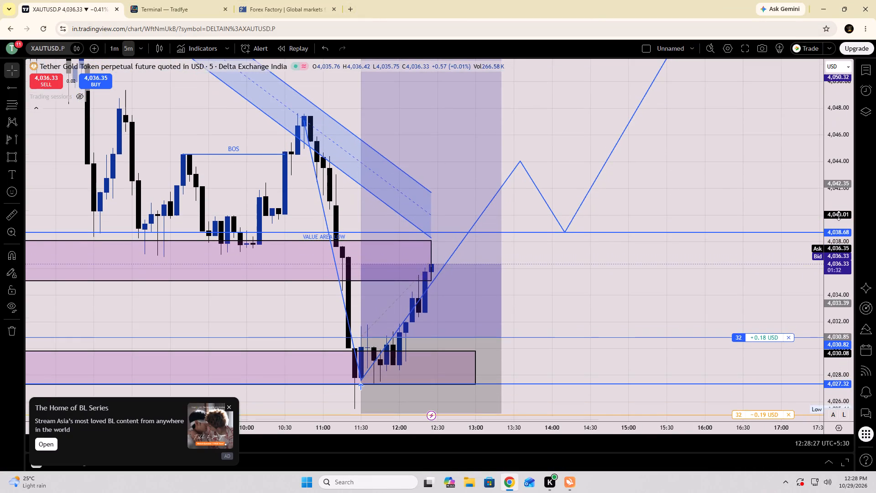
{"action": "left_click_drag", "start_coordinate": [839, 215], "coordinate": [838, 215]}
{"action": "left_click_drag", "start_coordinate": [685, 301], "coordinate": [677, 268]}
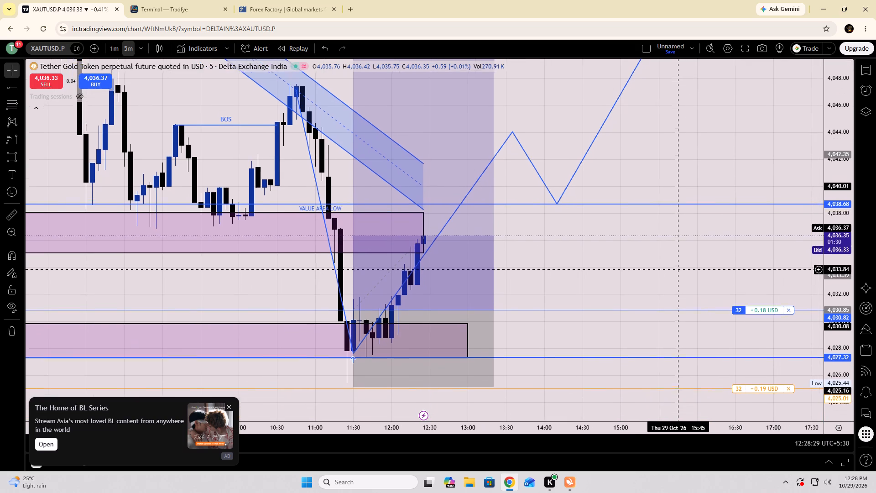
{"action": "left_click_drag", "start_coordinate": [677, 268], "coordinate": [676, 260]}
{"action": "left_click_drag", "start_coordinate": [756, 377], "coordinate": [754, 294]}
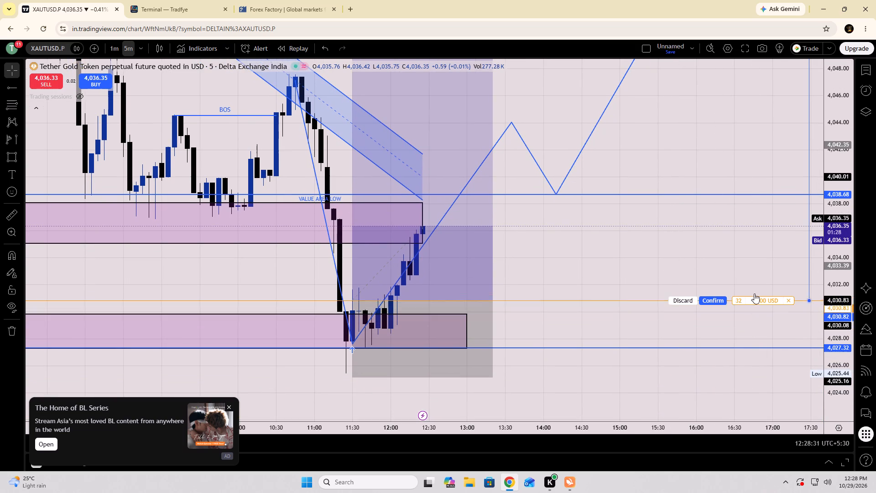
{"action": "left_click_drag", "start_coordinate": [754, 294], "coordinate": [755, 285]}
{"action": "left_click", "coordinate": [717, 303]}
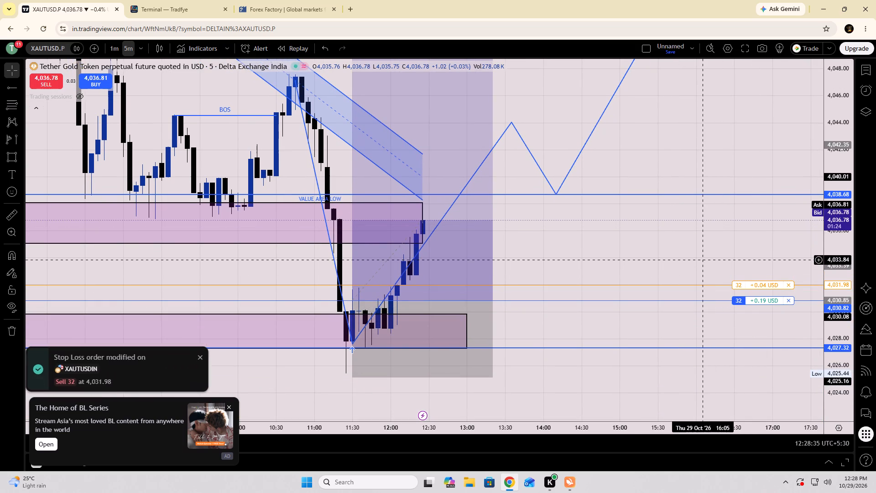
{"action": "left_click_drag", "start_coordinate": [699, 260], "coordinate": [665, 333]}
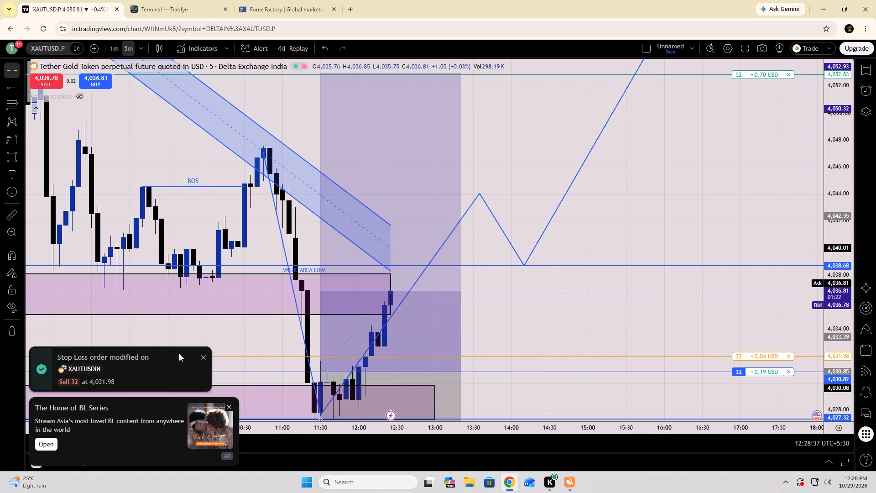
{"action": "left_click", "coordinate": [204, 355]}
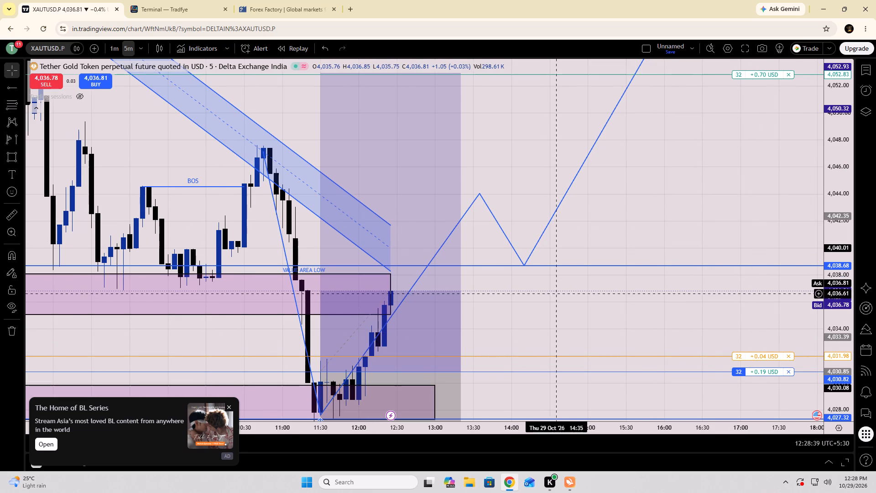
Extend the long position drawing on the XAUTUSD.P chart forward in time to about 14:05.
{"action": "left_click_drag", "start_coordinate": [461, 371], "coordinate": [474, 369]}
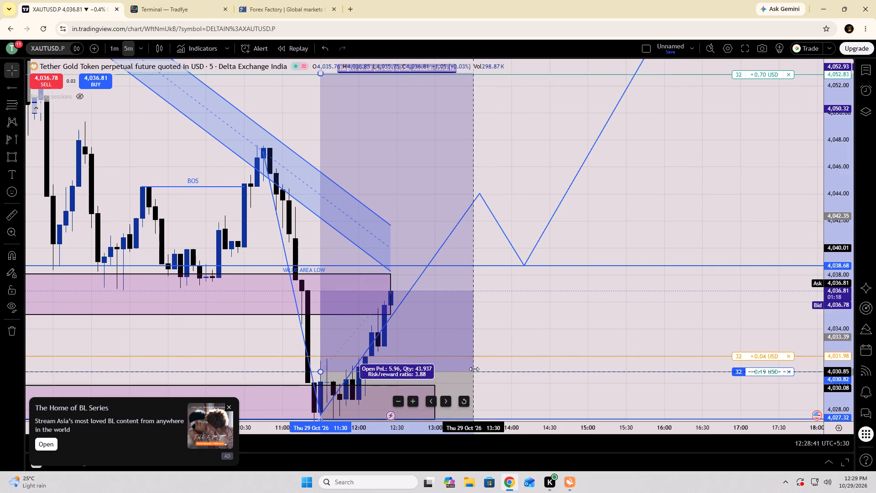
{"action": "left_click_drag", "start_coordinate": [474, 369], "coordinate": [520, 368]}
{"action": "left_click", "coordinate": [632, 230]}
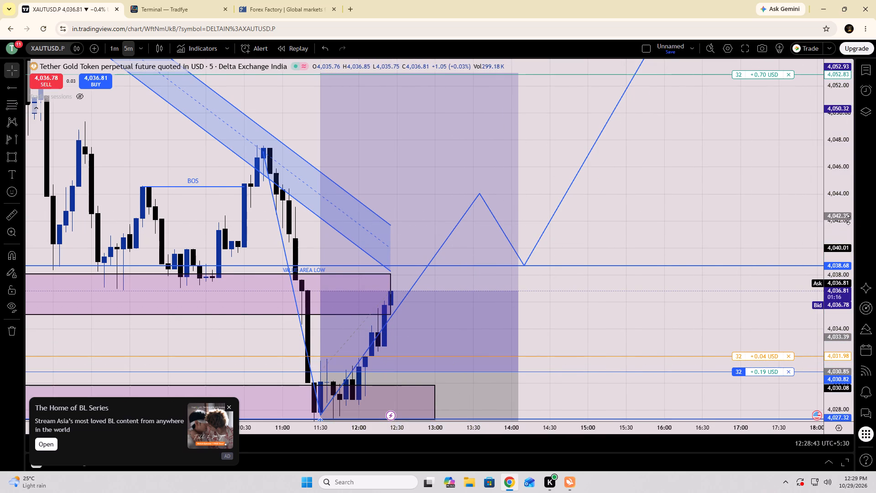
Review the XAUTUSD.P chart from the stop-loss level up to the value area high, then return to Tradfye's XAUT/USDT Whales chart.
{"action": "left_click_drag", "start_coordinate": [841, 220], "coordinate": [841, 272]}
{"action": "left_click_drag", "start_coordinate": [768, 221], "coordinate": [757, 294]}
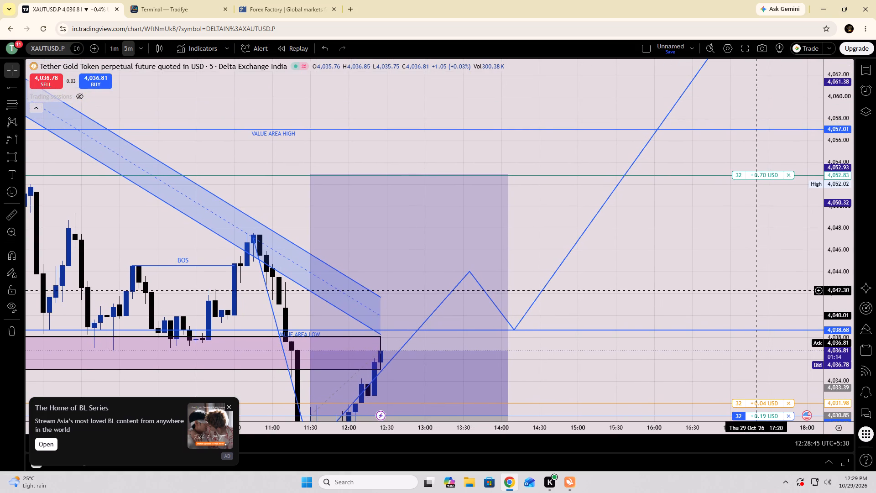
{"action": "left_click_drag", "start_coordinate": [755, 287], "coordinate": [757, 248]}
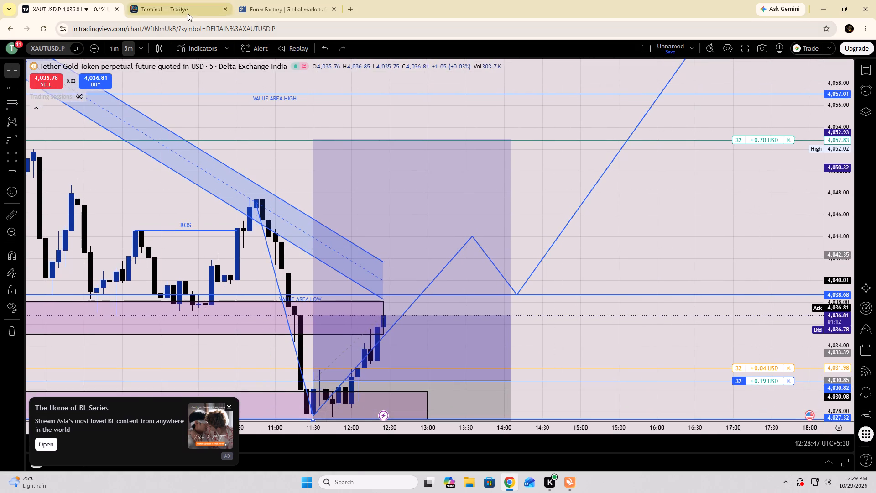
{"action": "left_click", "coordinate": [185, 12]}
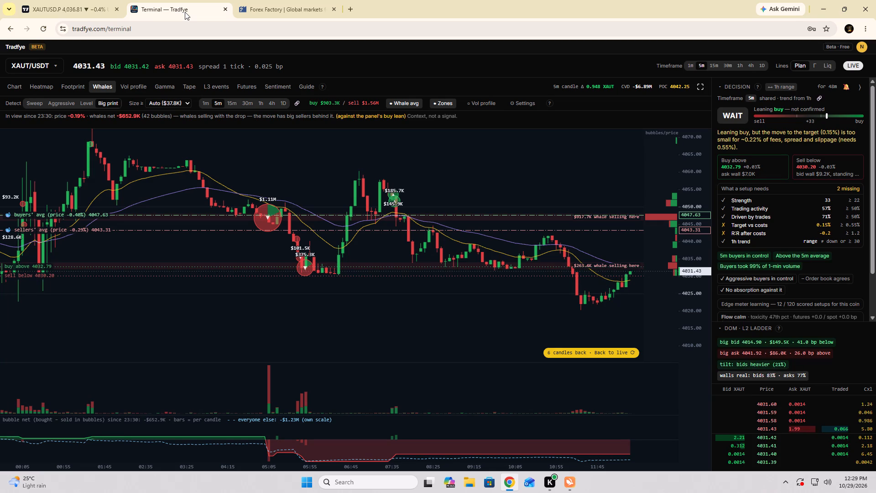
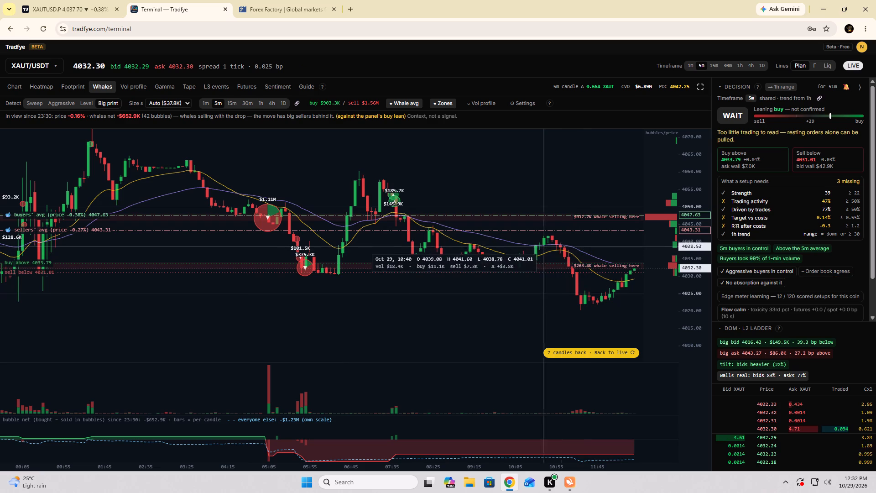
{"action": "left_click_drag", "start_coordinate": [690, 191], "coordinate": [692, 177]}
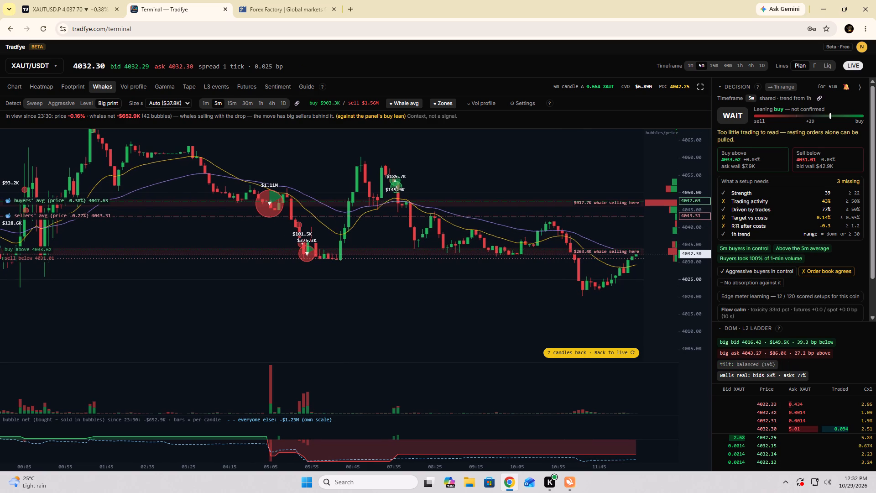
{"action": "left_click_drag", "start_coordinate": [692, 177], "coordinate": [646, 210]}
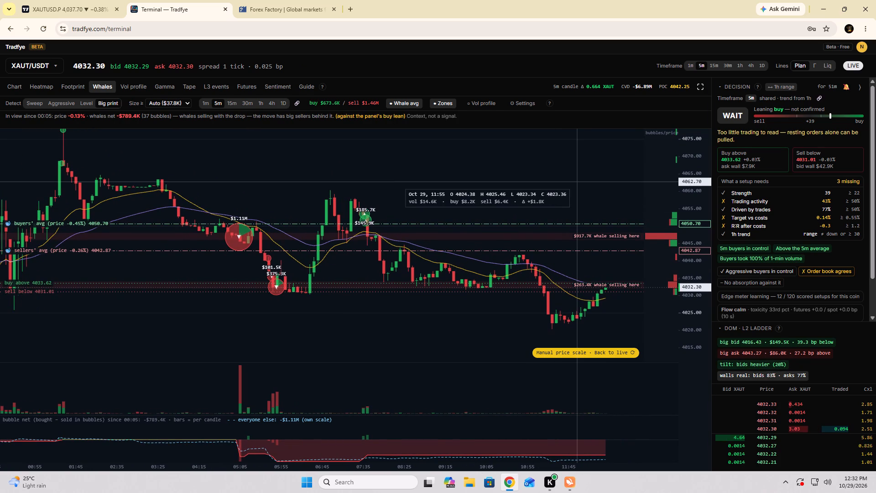
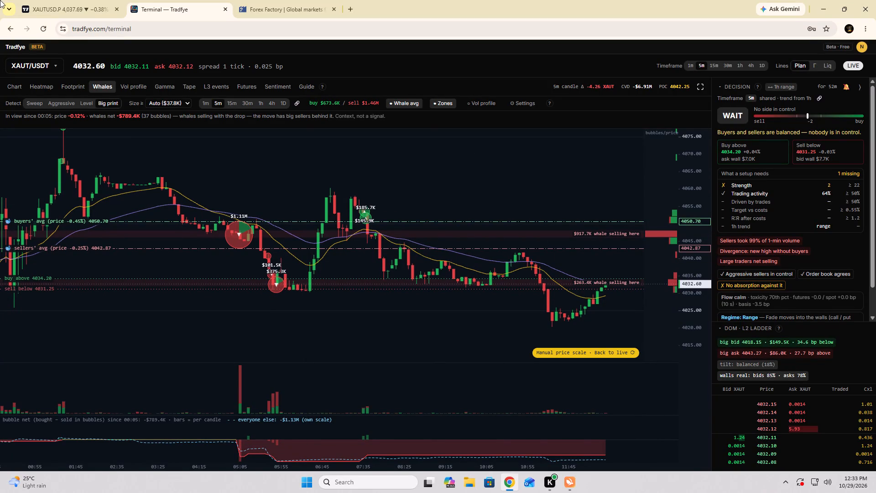
Review the XAUTUSD.P 5-minute chart in TradingView, fitting the long position's target, entry and stop levels into the price range.
{"action": "left_click", "coordinate": [41, 0]}
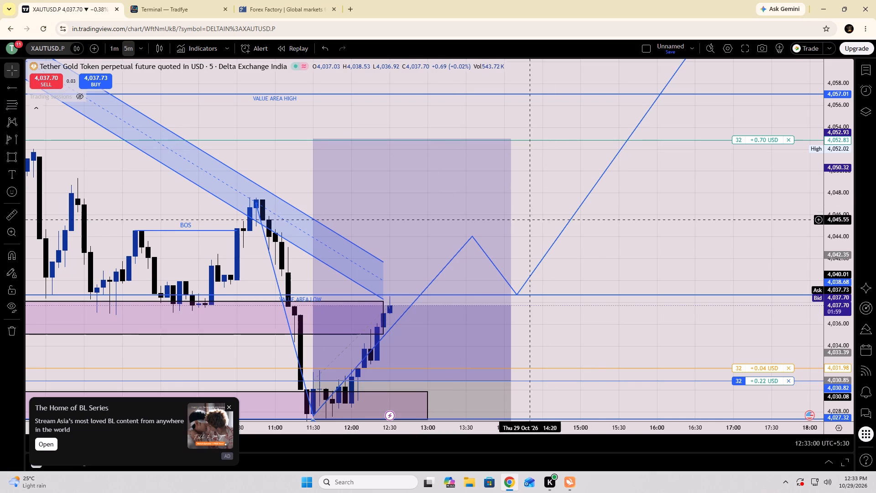
{"action": "left_click_drag", "start_coordinate": [838, 237], "coordinate": [834, 177]}
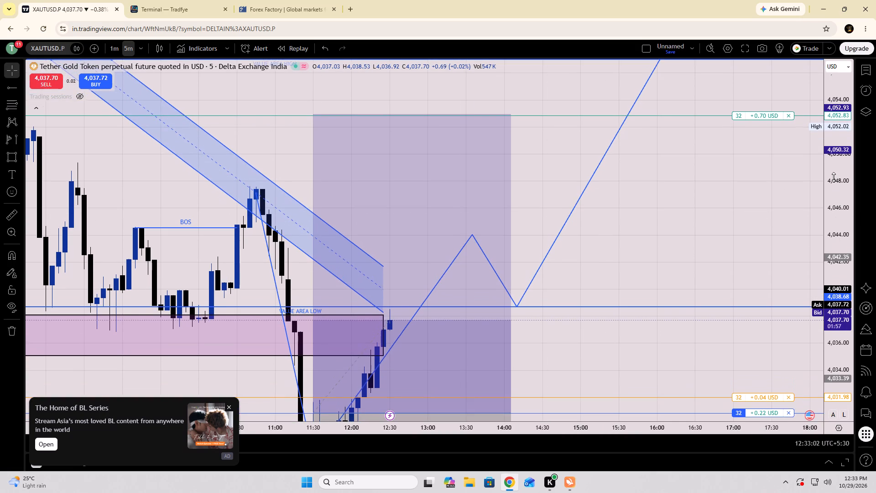
{"action": "left_click_drag", "start_coordinate": [834, 177], "coordinate": [834, 226]}
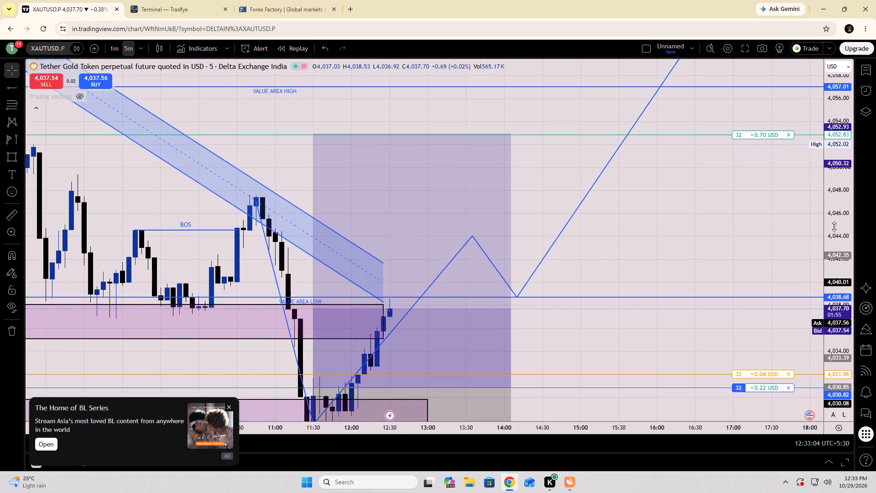
{"action": "left_click_drag", "start_coordinate": [834, 226], "coordinate": [825, 300]}
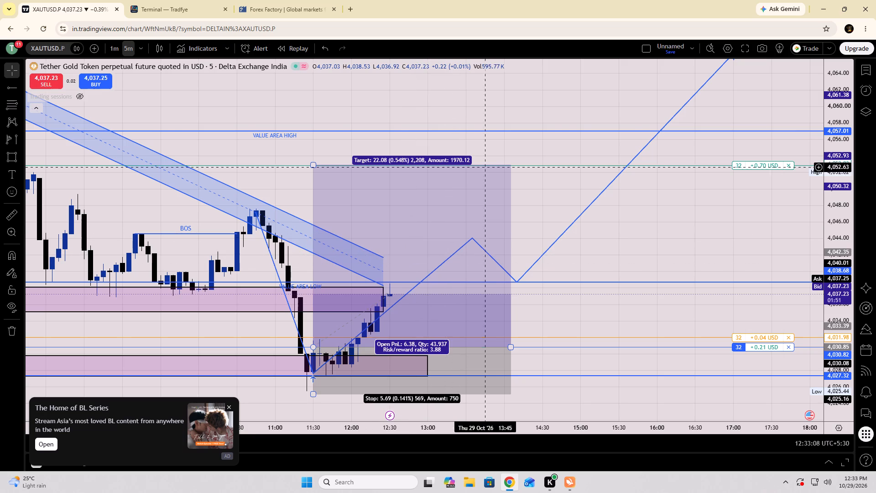
Return to the Tradfye terminal's Whales view for XAUT/USDT.
{"action": "left_click", "coordinate": [198, 0]}
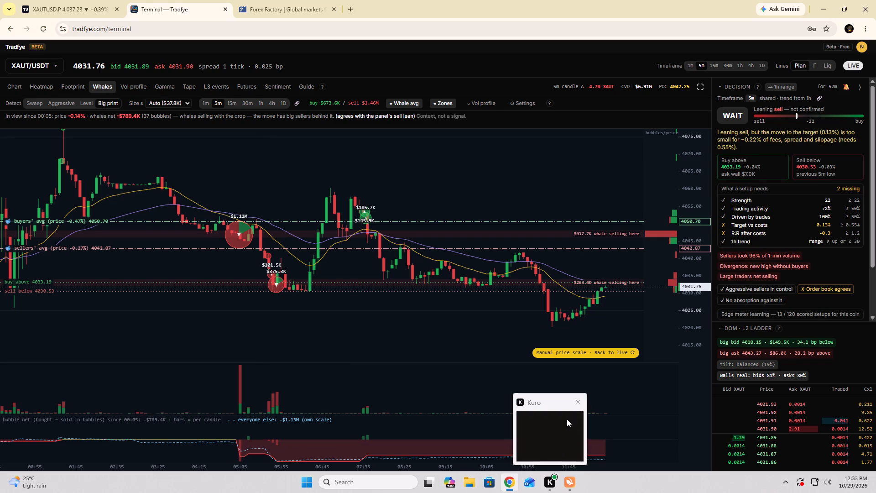
Close the Kuro window and the other background application with the orange icon.
{"action": "left_click", "coordinate": [579, 400]}
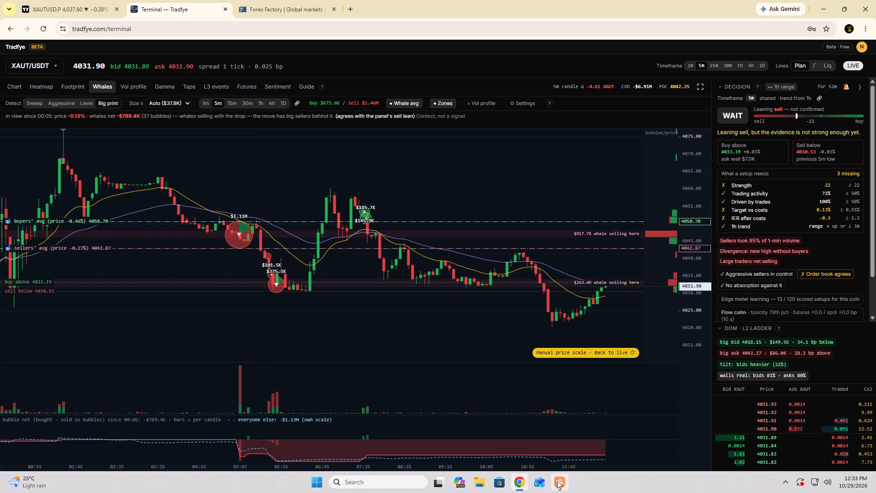
{"action": "left_click", "coordinate": [585, 398]}
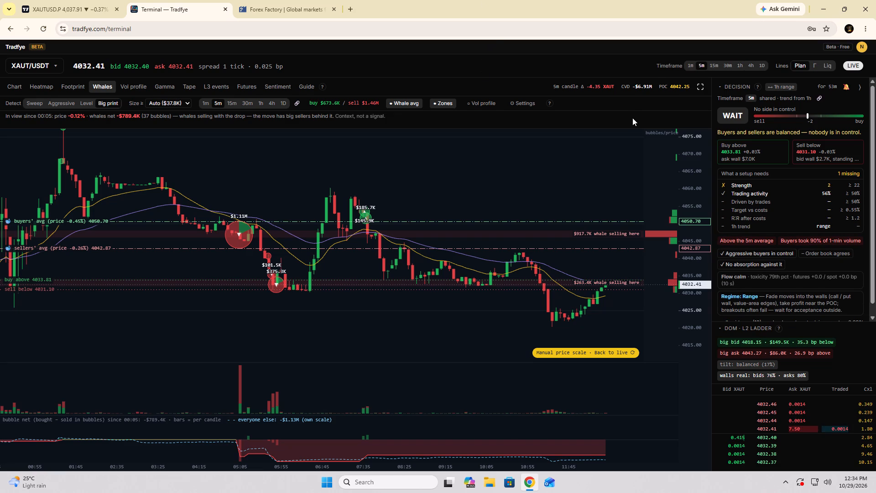
Examine the latest XAUT/USDT candles and whale bubbles on the 5-minute Whales chart.
{"action": "left_click_drag", "start_coordinate": [516, 178], "coordinate": [423, 165]}
{"action": "left_click_drag", "start_coordinate": [450, 182], "coordinate": [345, 174]}
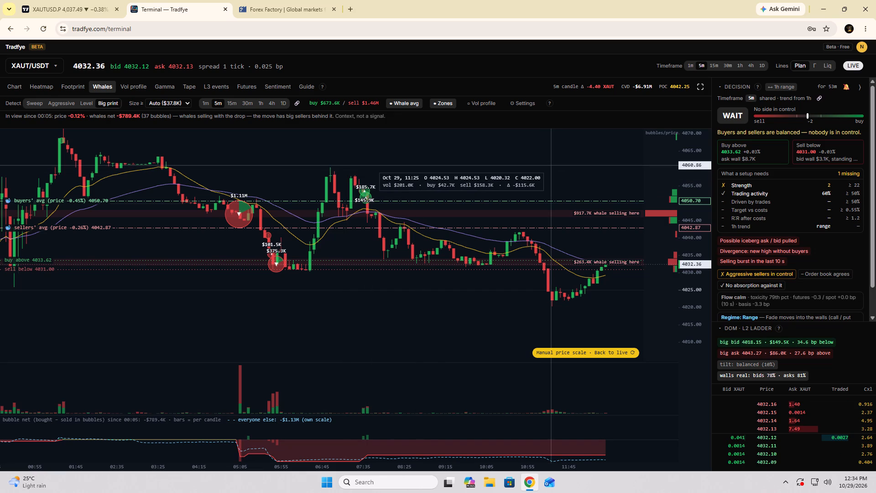